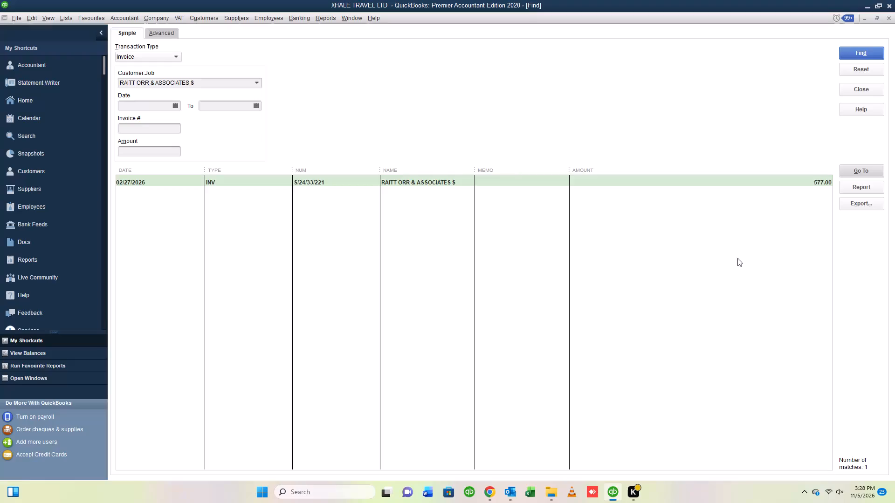
# Close the invoice search results and the open RAITT ORR & ASSOCIATES $ invoice.
pyautogui.click(874, 86)
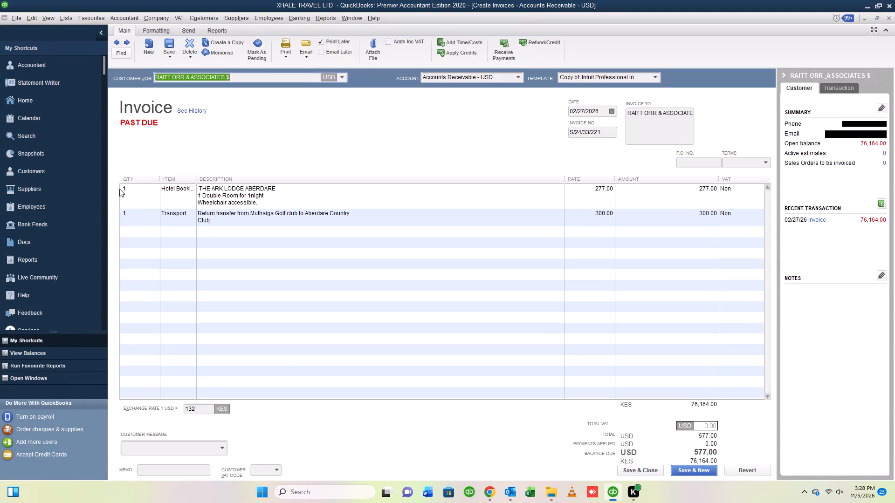
pyautogui.click(889, 14)
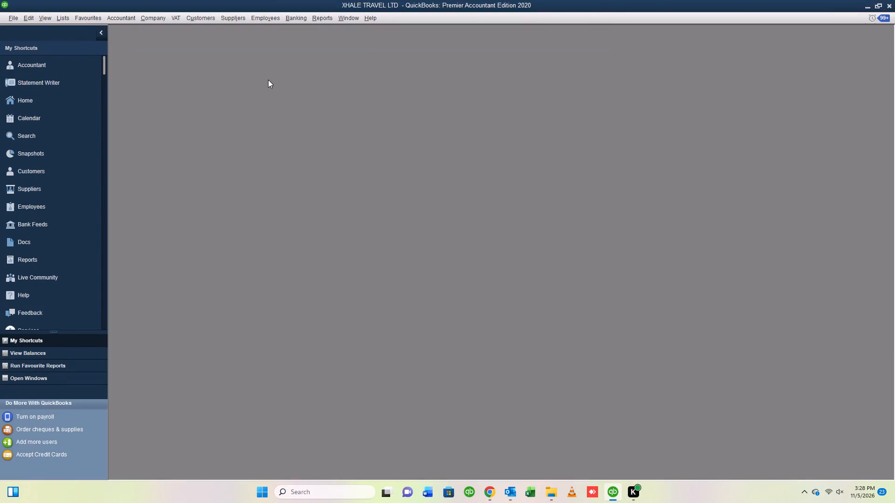
# Open a blank customer invoice form, dismiss the VAT regulation notice and maximize the form.
pyautogui.click(203, 15)
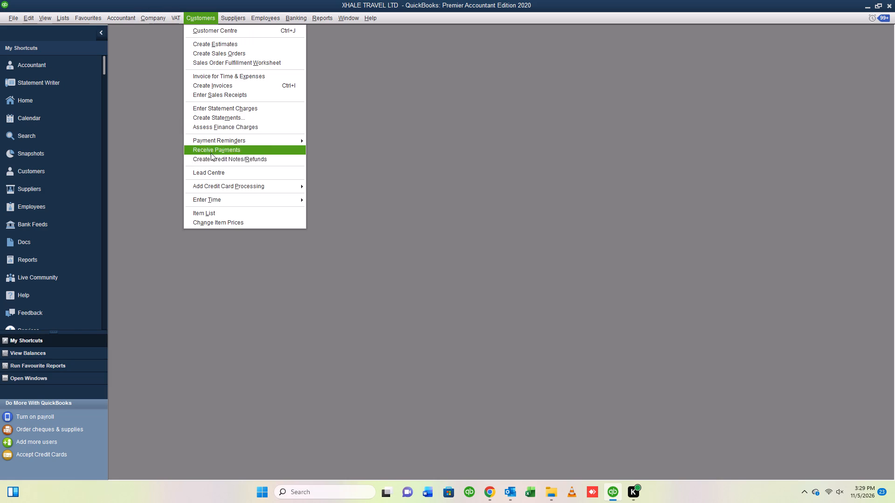
pyautogui.click(211, 82)
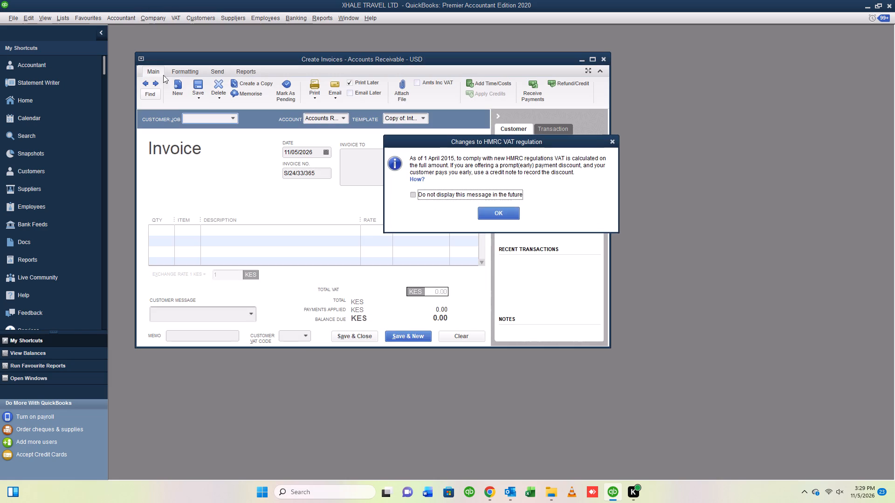
pyautogui.click(498, 213)
pyautogui.click(590, 59)
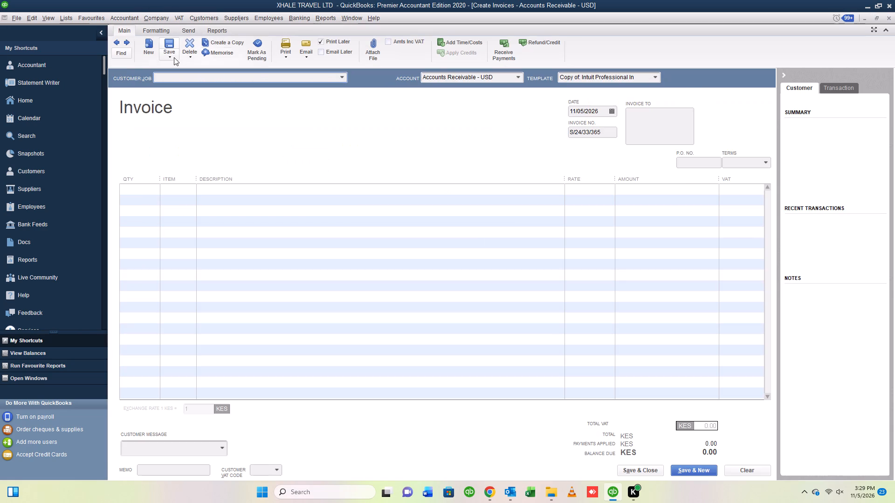
# Search the invoices for the customer ZDF GERMAN TV $.
pyautogui.click(125, 53)
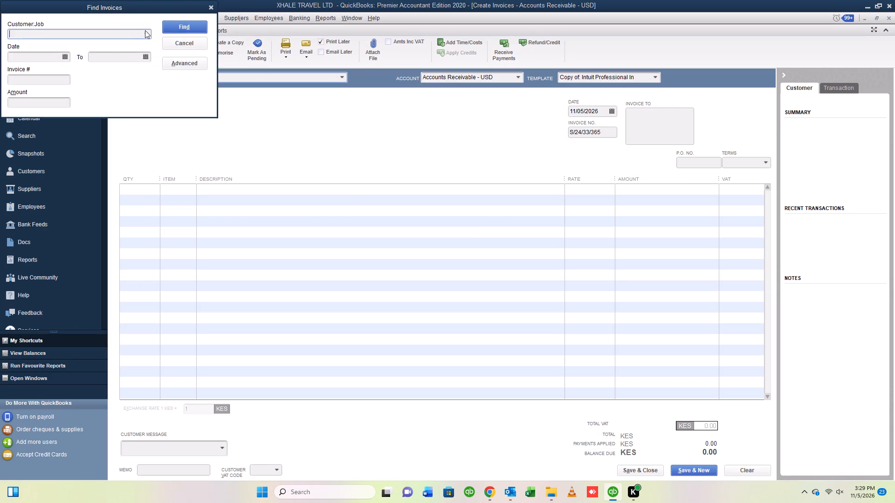
pyautogui.click(145, 30)
pyautogui.click(147, 33)
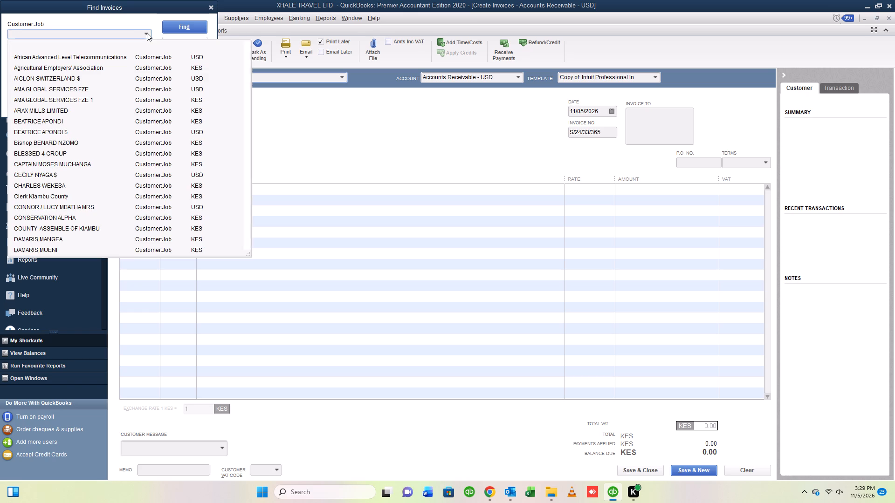
pyautogui.scroll(-16, 61, 214)
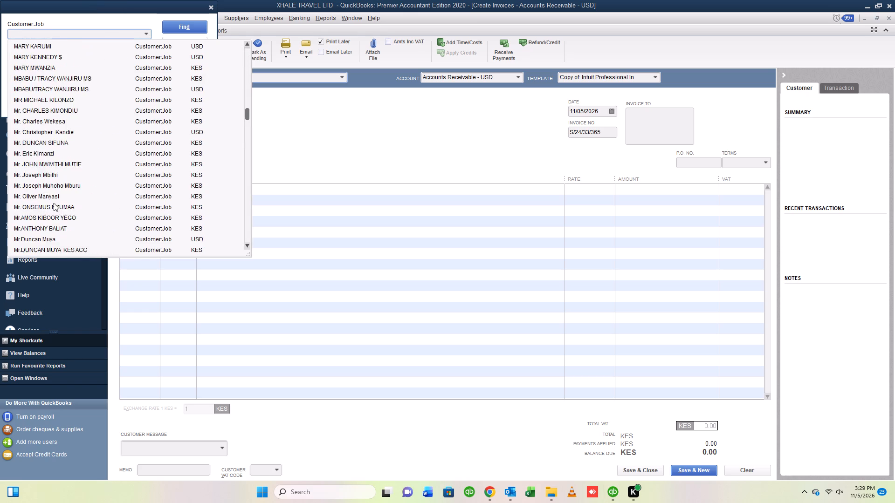
pyautogui.scroll(-11, 54, 203)
pyautogui.moveTo(247, 159); pyautogui.dragTo(242, 298)
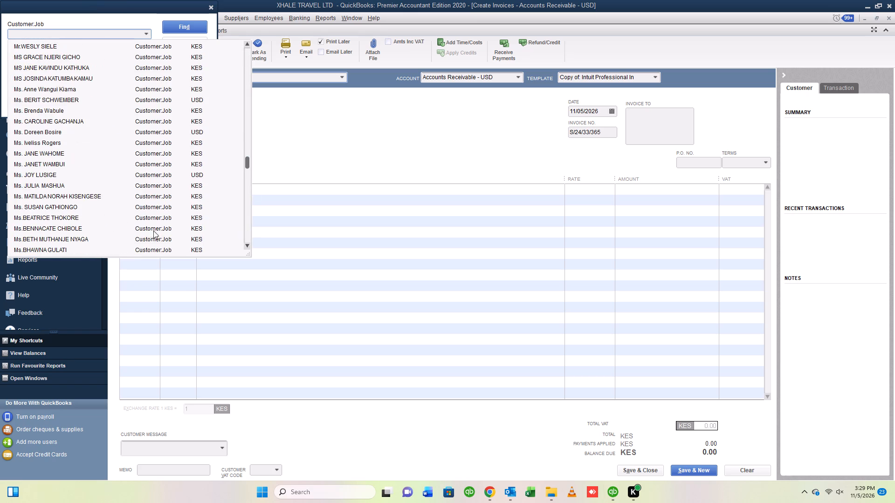
pyautogui.moveTo(250, 162); pyautogui.dragTo(244, 191)
pyautogui.moveTo(247, 164); pyautogui.dragTo(249, 209)
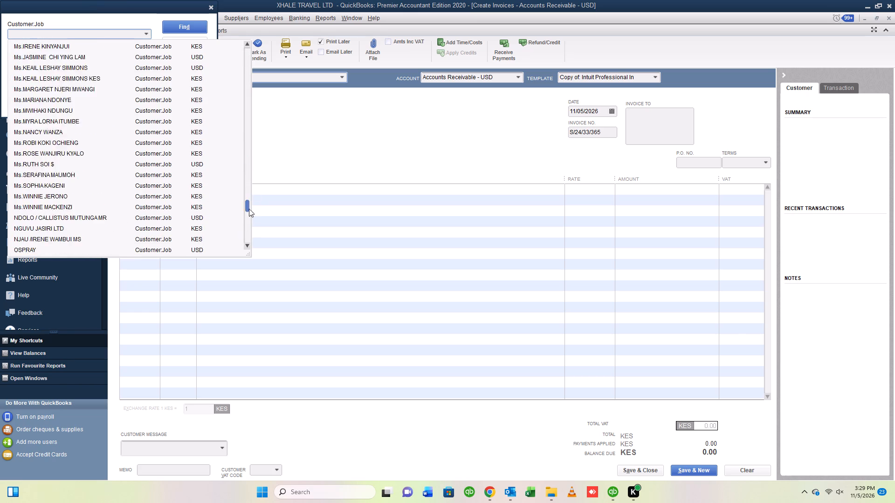
pyautogui.moveTo(249, 209); pyautogui.dragTo(248, 247)
pyautogui.click(38, 248)
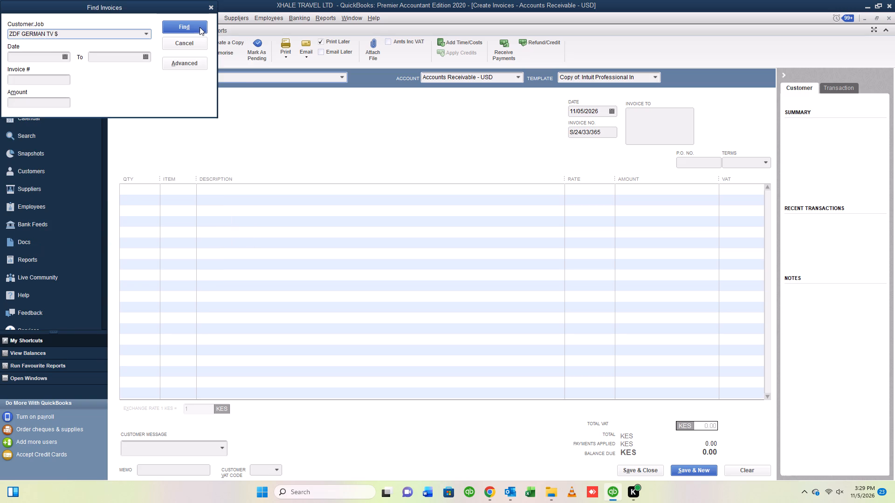
pyautogui.click(199, 27)
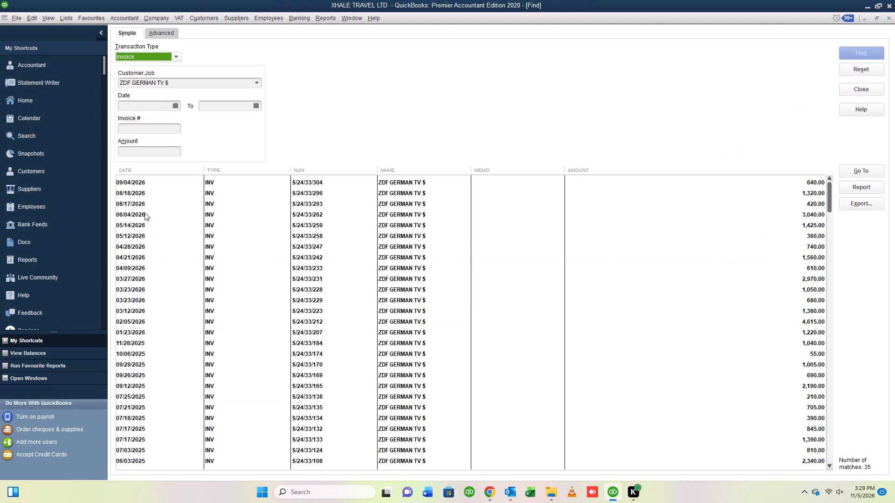
# Look through the found invoices, open S/24/33/108 dated 06/03/2025 to view its flight ticket details, and close it.
pyautogui.scroll(-12, 335, 283)
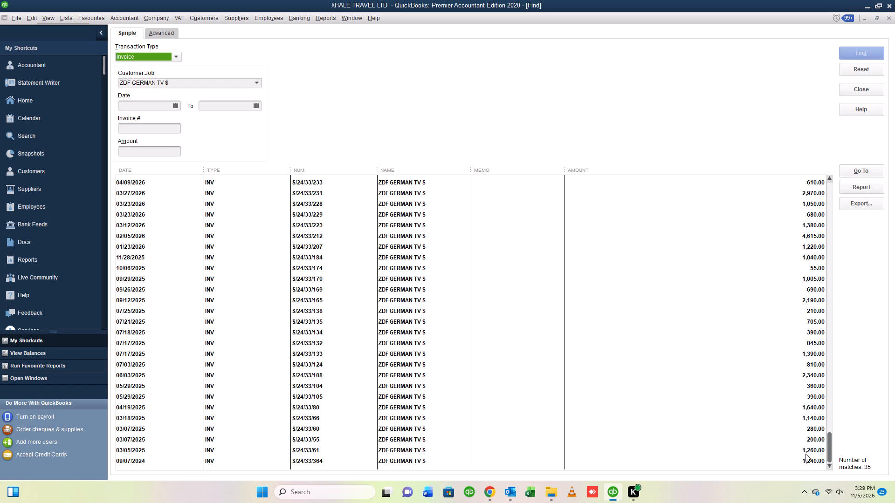
pyautogui.click(814, 374)
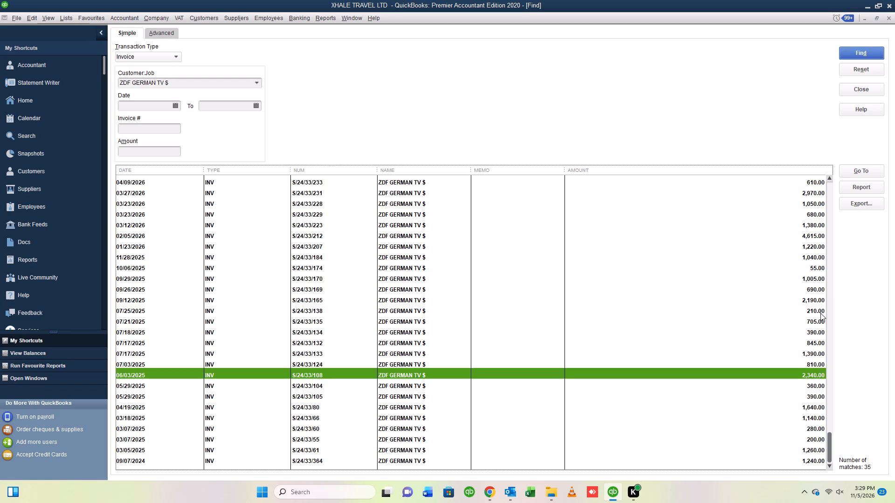
pyautogui.click(861, 168)
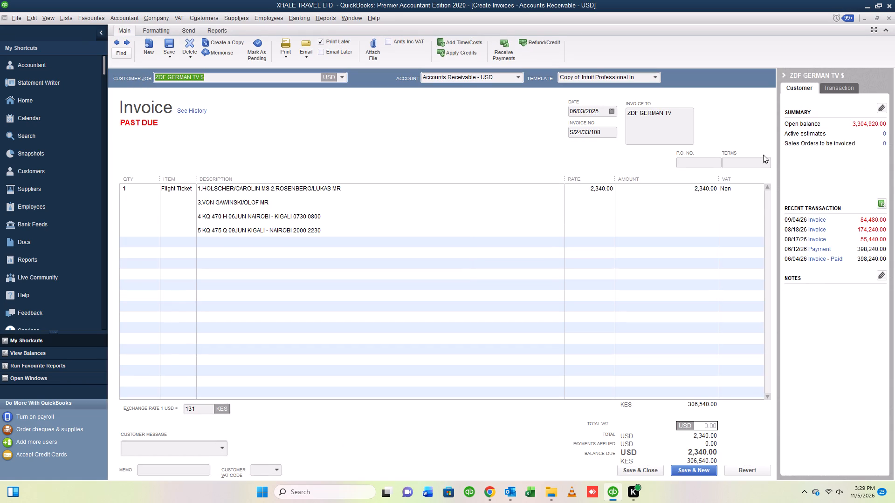
pyautogui.click(889, 19)
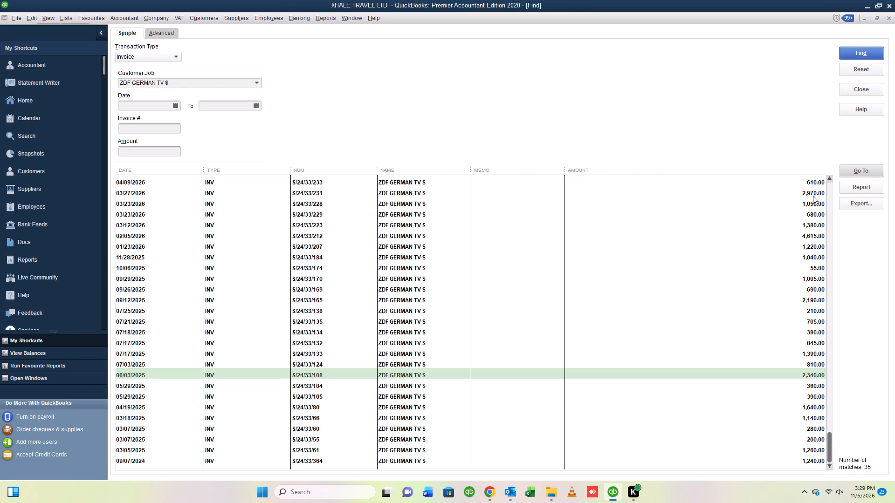
pyautogui.click(813, 196)
pyautogui.click(853, 172)
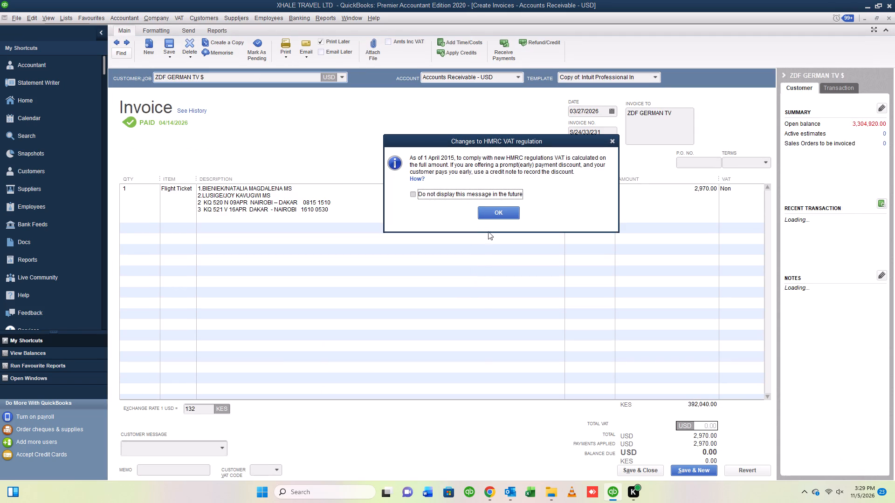
pyautogui.click(492, 218)
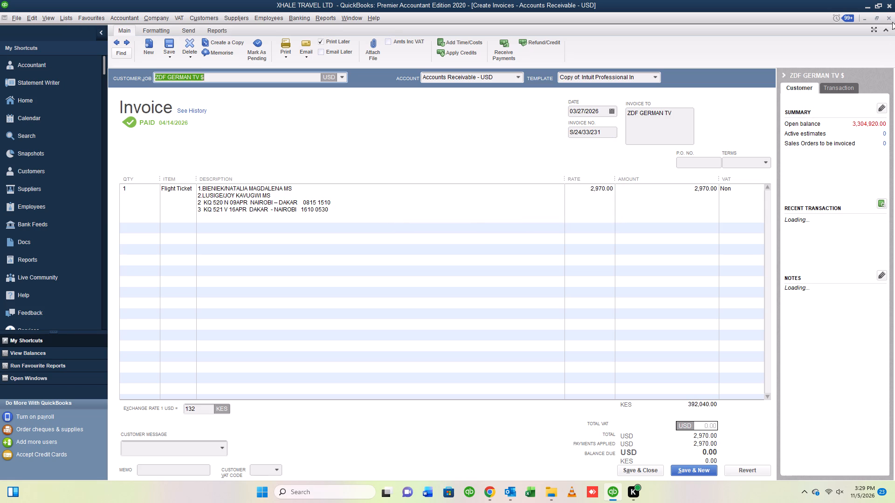
pyautogui.click(892, 20)
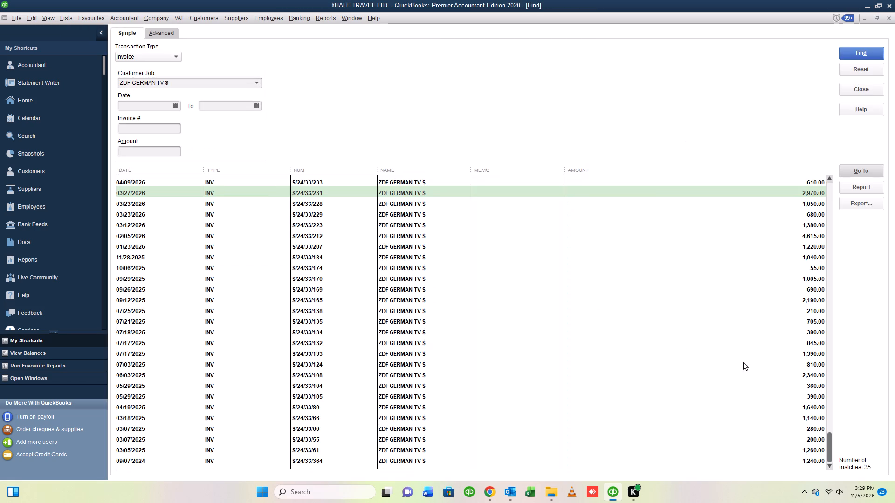
# Open invoice S/24/33/212 dated 02/05/2026 and view its passengers and flight itinerary.
pyautogui.click(804, 450)
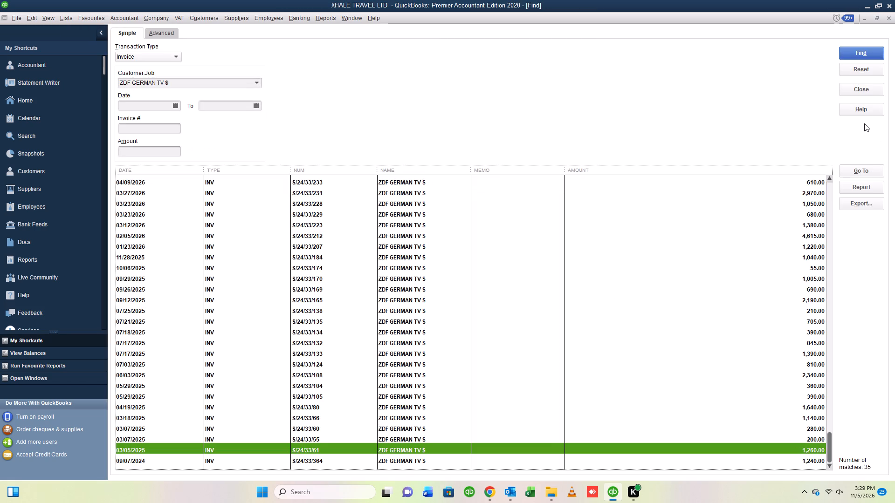
pyautogui.click(805, 237)
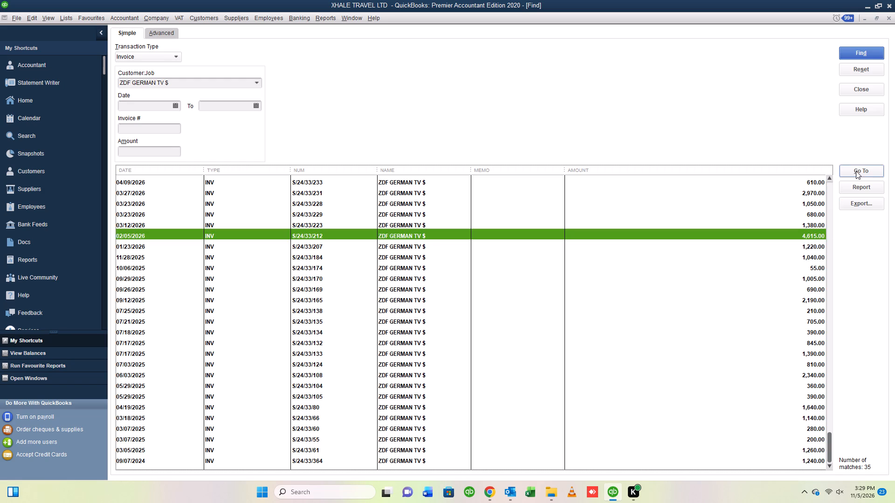
pyautogui.click(856, 171)
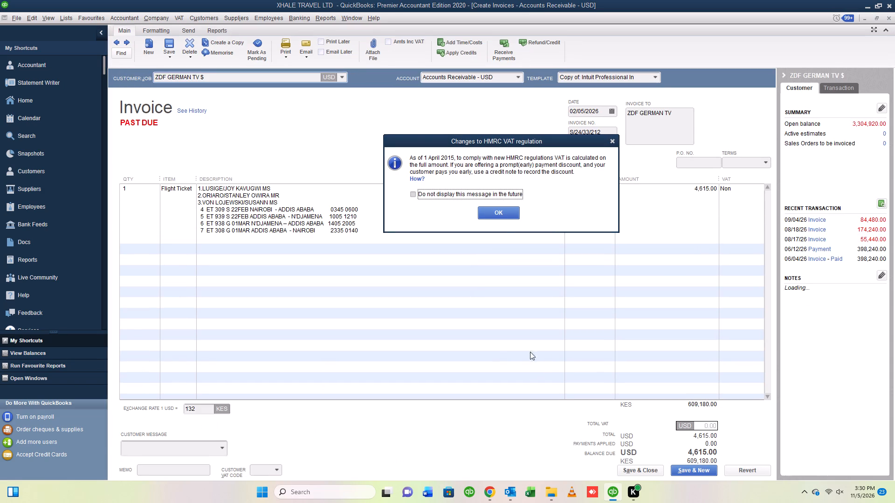
pyautogui.click(503, 217)
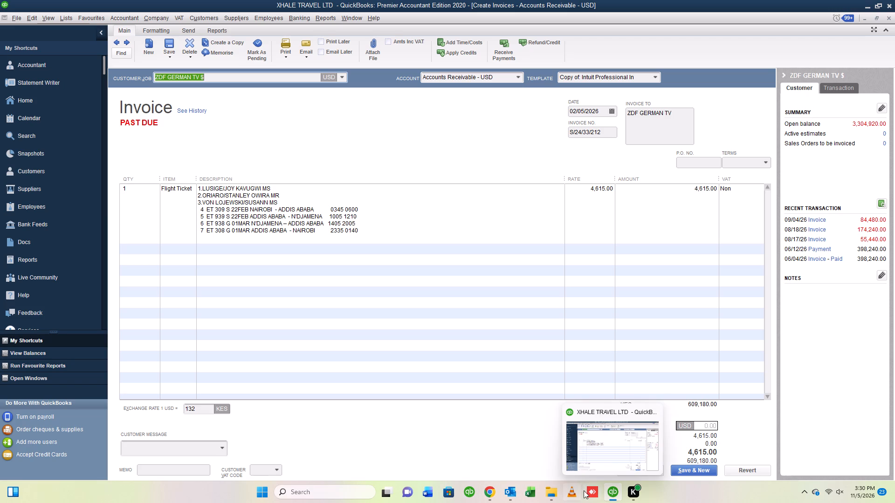
# Switch to Chrome and bring up the meconnectbills.com sales list.
pyautogui.click(488, 491)
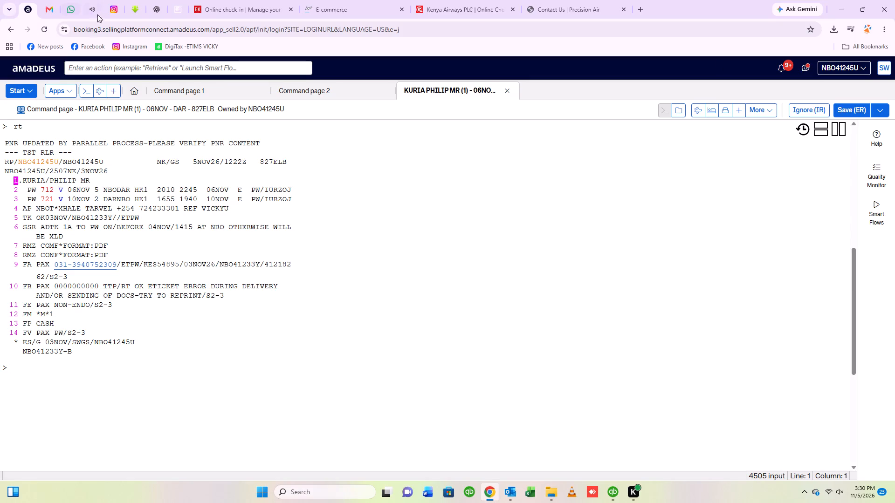
pyautogui.click(170, 9)
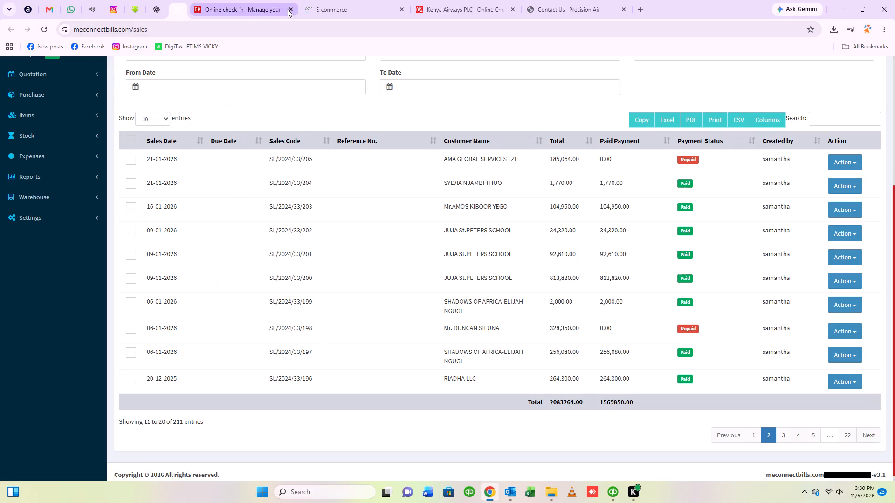
# Close the Online check-in, E-commerce, Kenya Airways and Precision Air browser tabs.
pyautogui.click(288, 9)
pyautogui.click(402, 7)
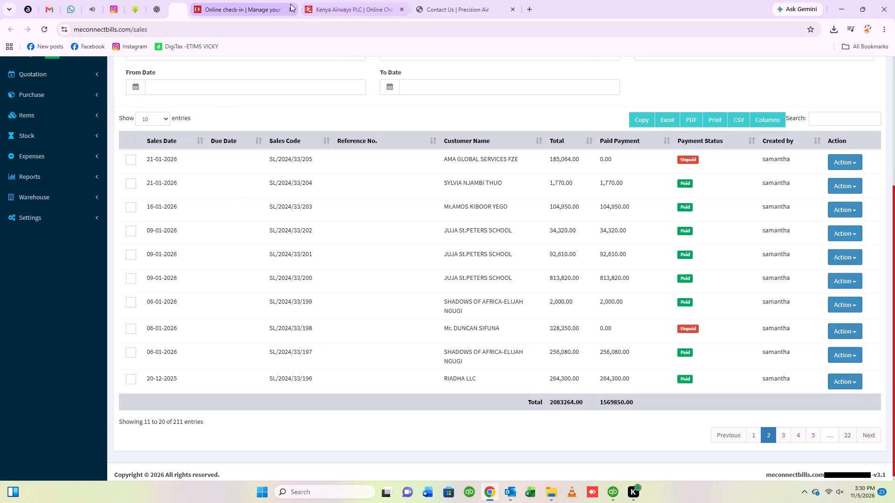
pyautogui.click(291, 6)
pyautogui.click(289, 8)
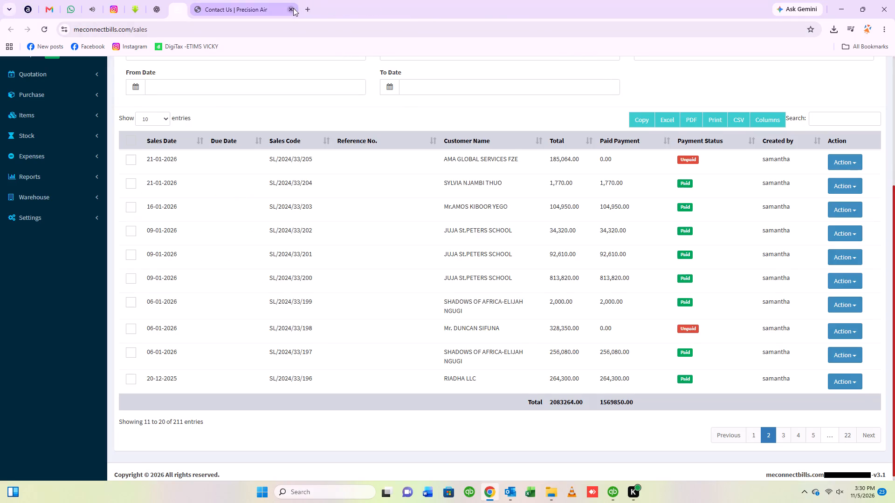
pyautogui.click(291, 8)
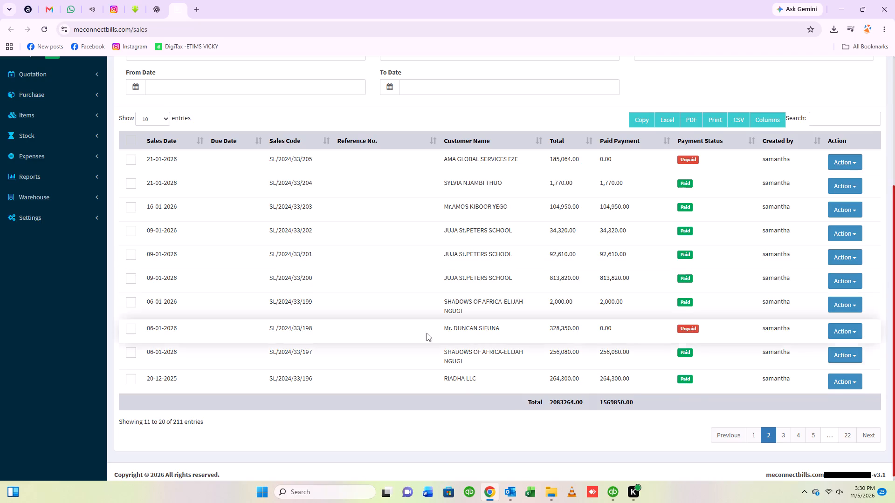
# Go to page 1 of the sales list to examine the most recent sales entries.
pyautogui.scroll(3, 365, 328)
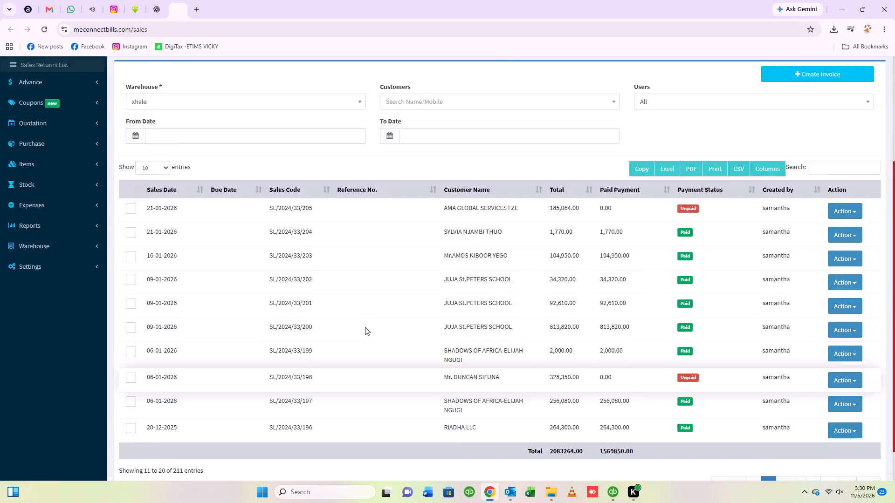
pyautogui.scroll(-3, 358, 321)
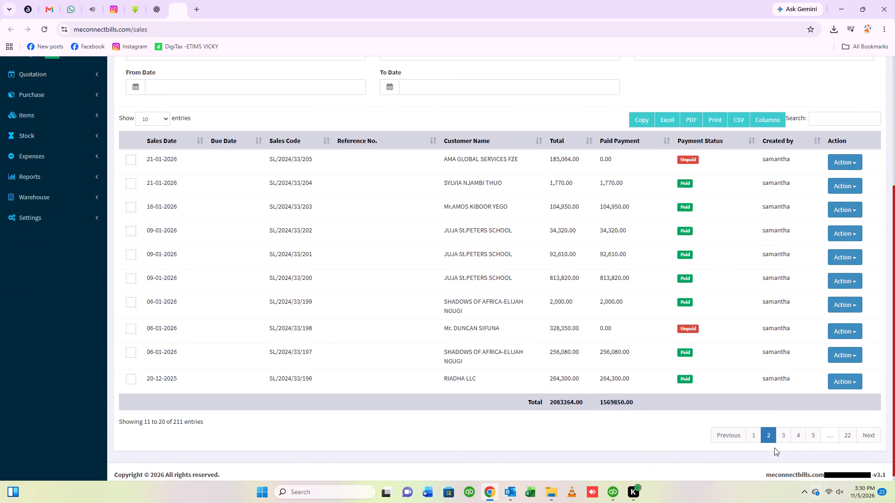
pyautogui.click(752, 432)
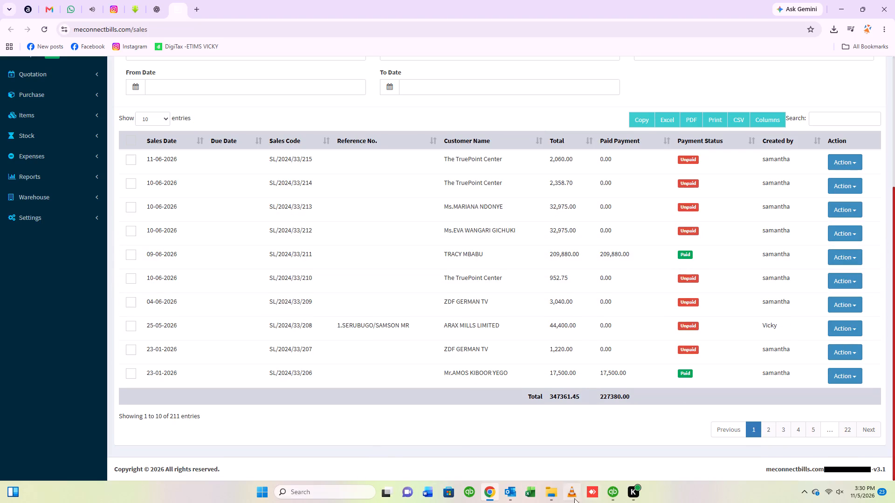
# Switch to QuickBooks and bring invoice S/24/33/212 for ZDF GERMAN TV back into view.
pyautogui.click(613, 497)
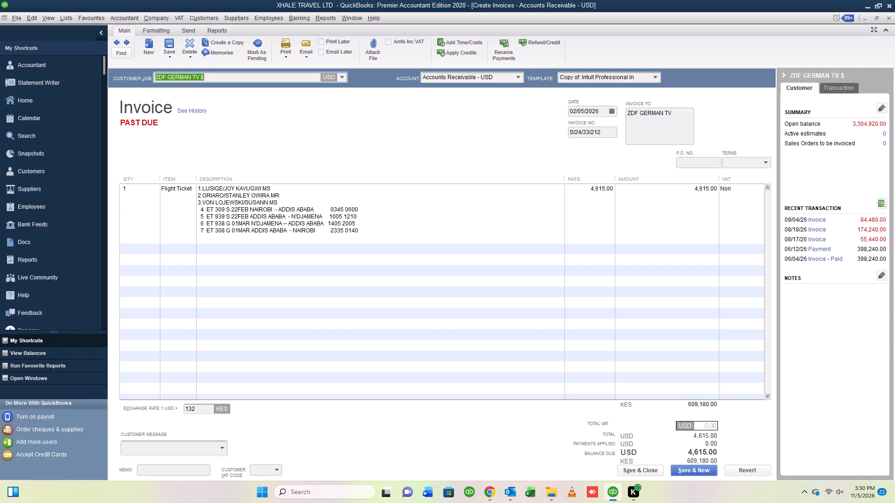
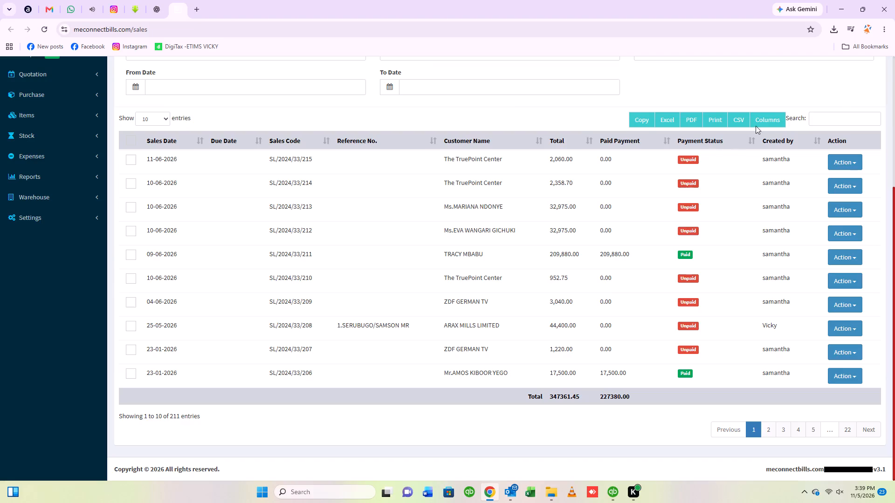
# Search the sales list for "jubilee part".
pyautogui.click(826, 121)
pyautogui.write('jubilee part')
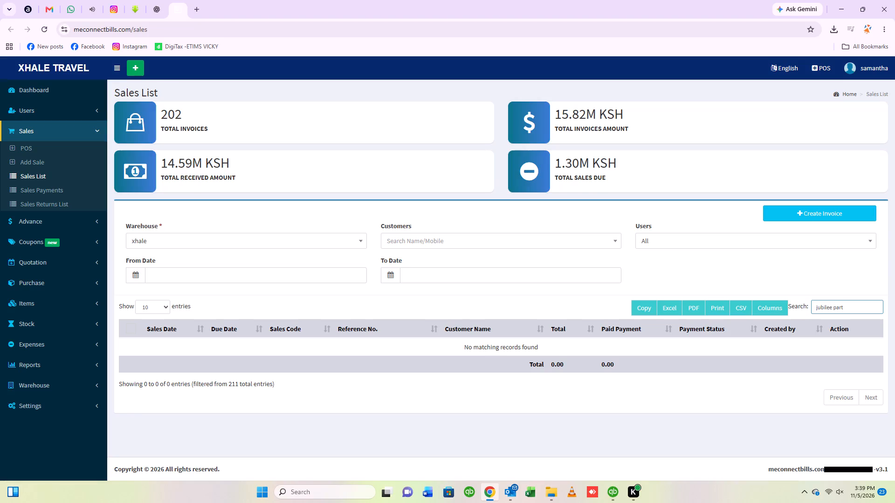
# Search the sales list for "jubilee party".
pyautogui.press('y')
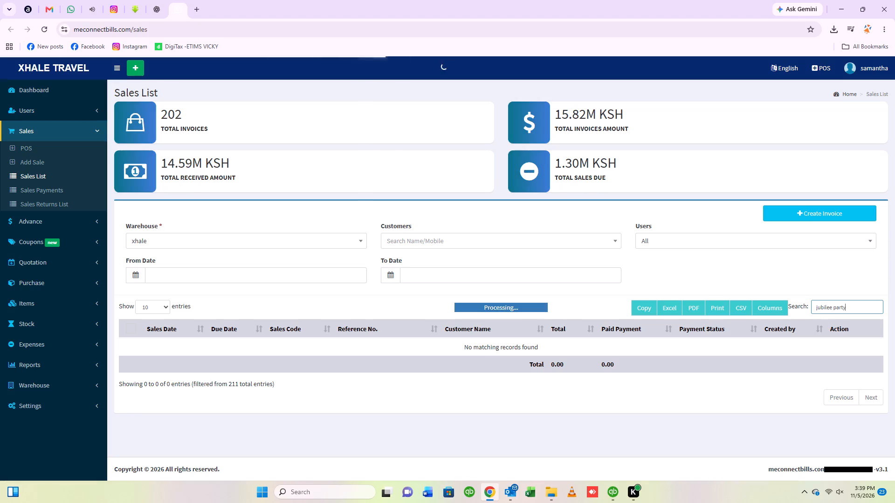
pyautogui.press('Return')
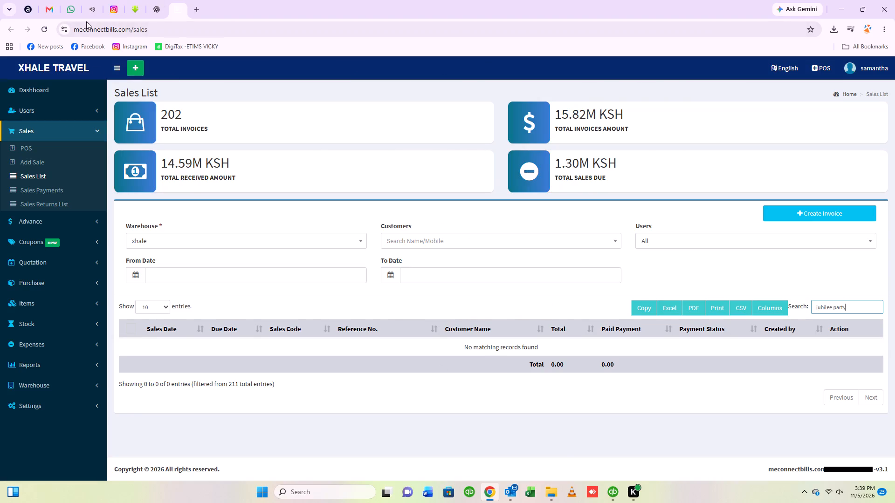
# Switch to QuickBooks and close the open ZDF GERMAN TV invoice and the Find window.
pyautogui.click(609, 492)
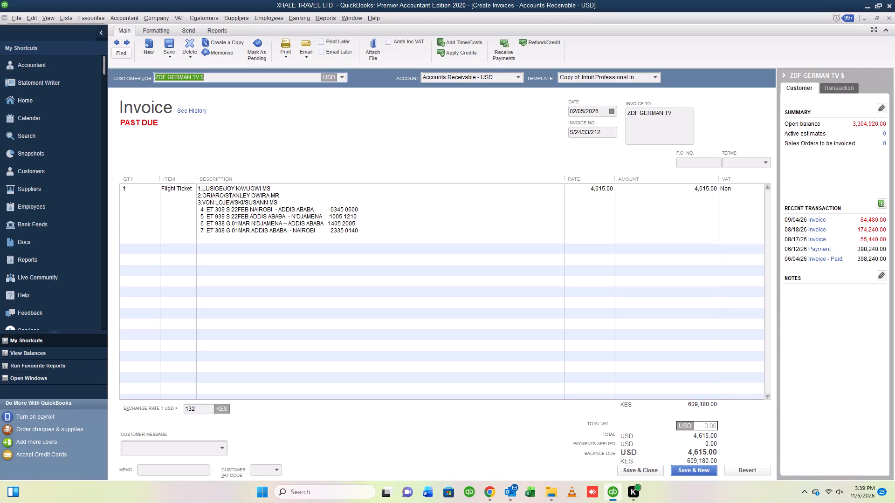
pyautogui.click(888, 16)
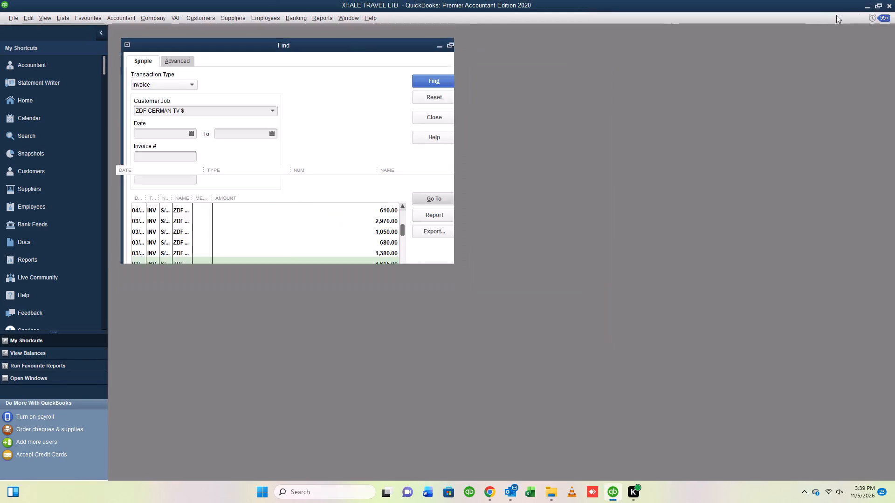
pyautogui.click(860, 87)
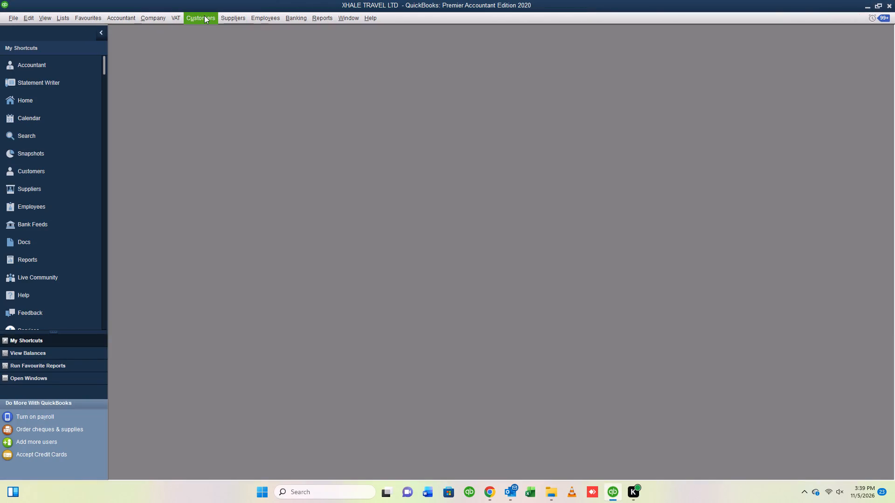
# Open the Create Invoices form, maximize it, and find the invoices for customer JUBILEE PARTY.
pyautogui.click(204, 15)
pyautogui.click(213, 86)
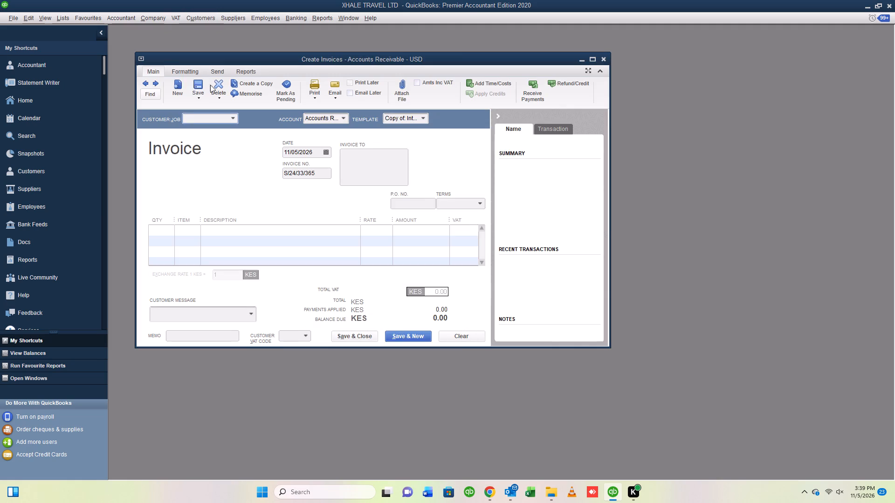
pyautogui.click(505, 212)
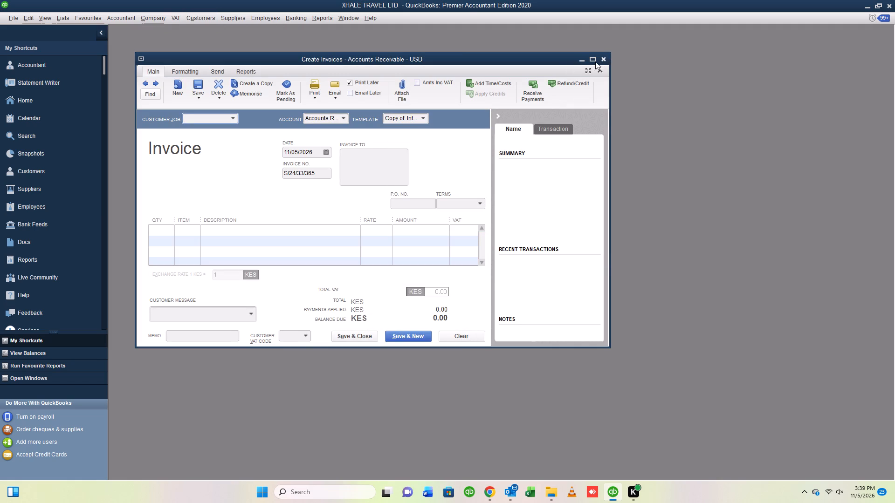
pyautogui.click(592, 61)
pyautogui.click(117, 53)
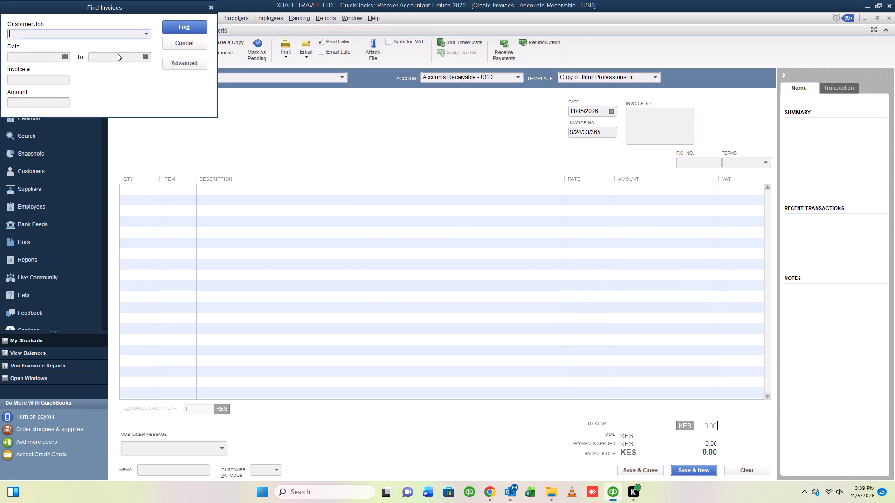
pyautogui.click(146, 33)
pyautogui.scroll(-3, 110, 159)
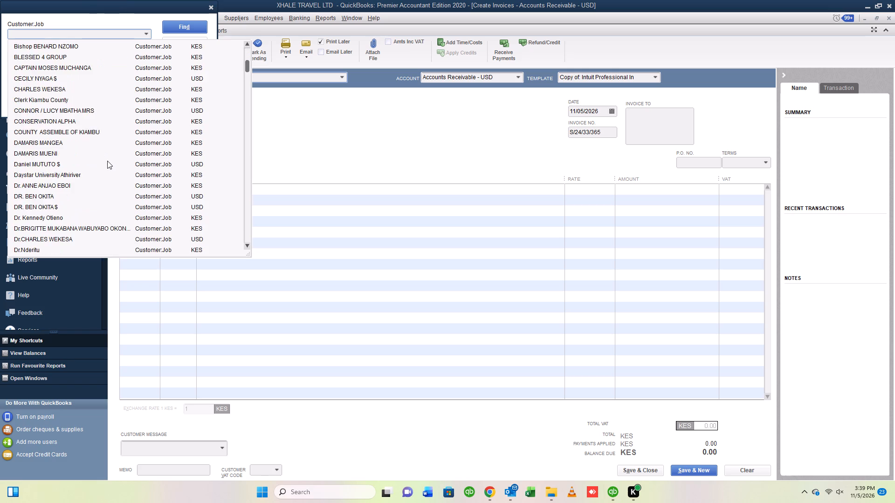
pyautogui.scroll(-5, 106, 162)
pyautogui.click(41, 215)
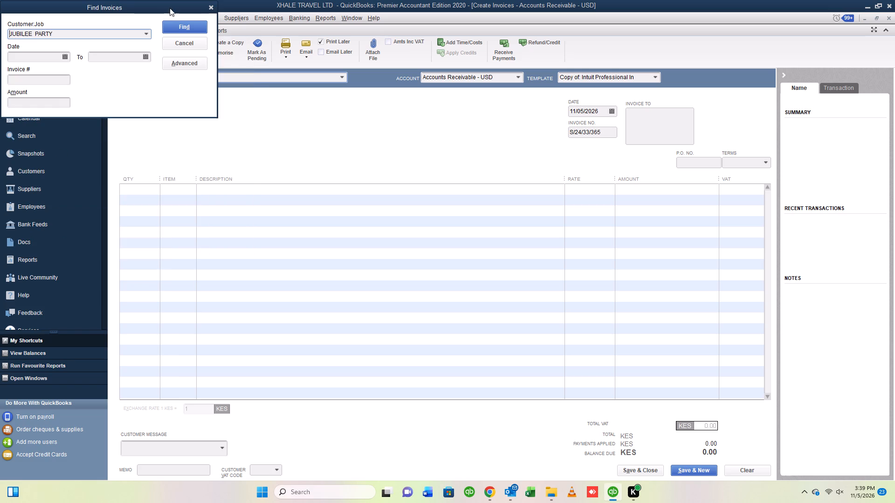
pyautogui.click(179, 27)
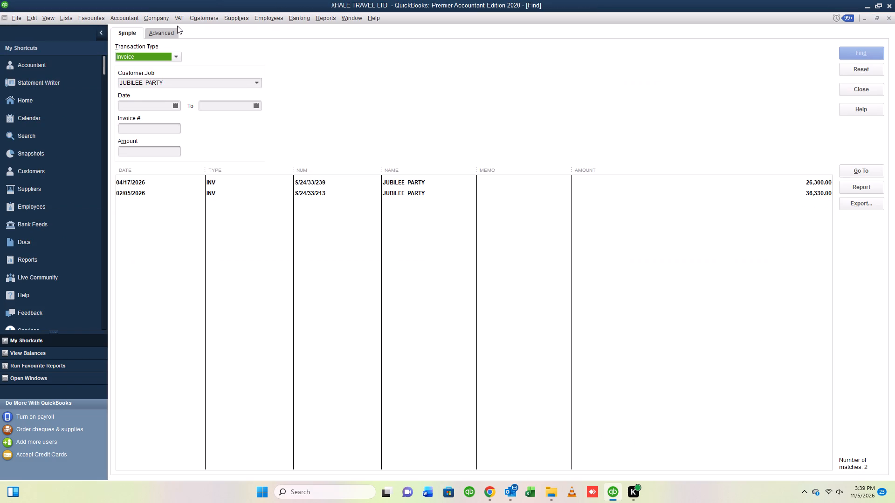
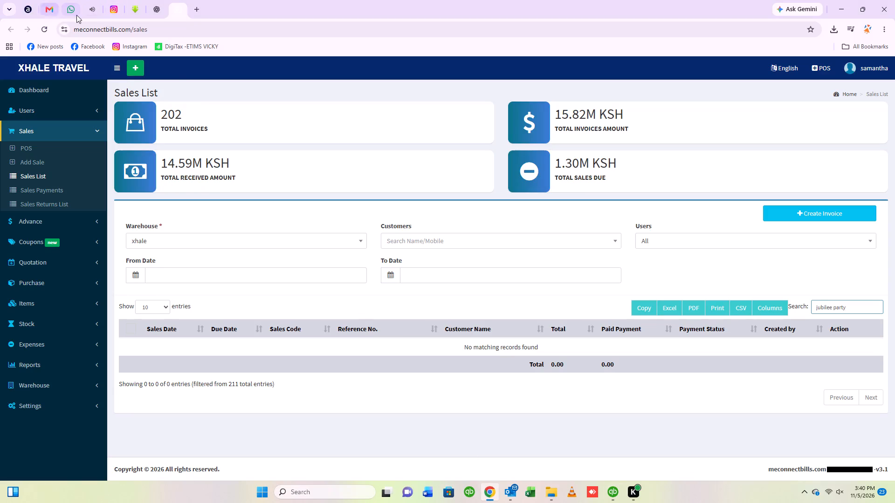
# Clear the "jubilee party" search from the sales list and examine the most recent sales entries.
pyautogui.scroll(3, 335, 237)
pyautogui.scroll(2, 161, 269)
pyautogui.scroll(-1, 289, 360)
pyautogui.scroll(-2, 541, 408)
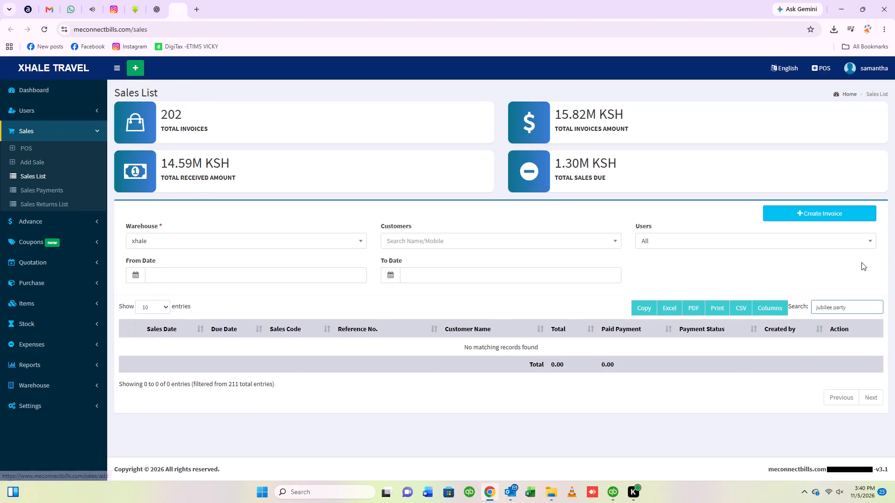
pyautogui.click(853, 307)
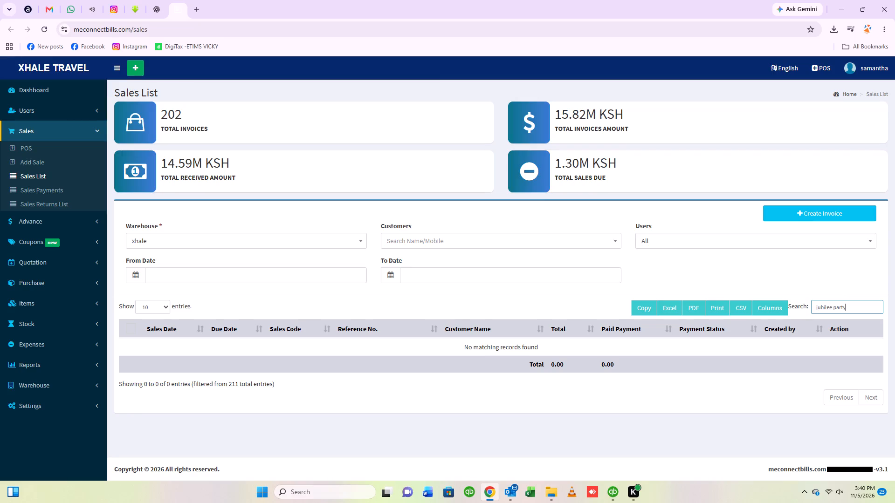
pyautogui.press('BackSpace')
pyautogui.press('BackSpace')
pyautogui.press('BackSpace')
pyautogui.press('BackSpace')
pyautogui.press('BackSpace')
pyautogui.press('BackSpace')
pyautogui.press('BackSpace')
pyautogui.press('BackSpace')
pyautogui.press('BackSpace')
pyautogui.press('BackSpace')
pyautogui.press('BackSpace')
pyautogui.press('BackSpace')
pyautogui.press('BackSpace')
pyautogui.press('BackSpace')
pyautogui.press('BackSpace')
pyautogui.press('BackSpace')
pyautogui.press('BackSpace')
pyautogui.press('BackSpace')
pyautogui.press('BackSpace')
pyautogui.press('BackSpace')
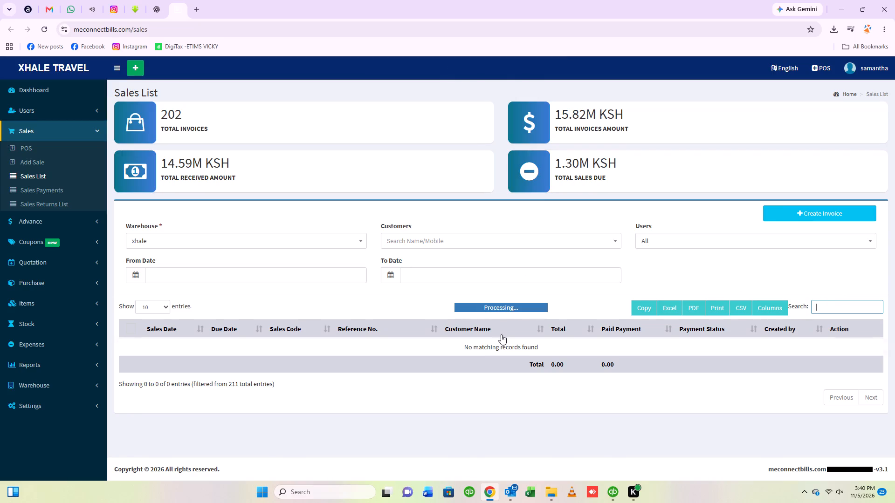
pyautogui.scroll(-6, 469, 368)
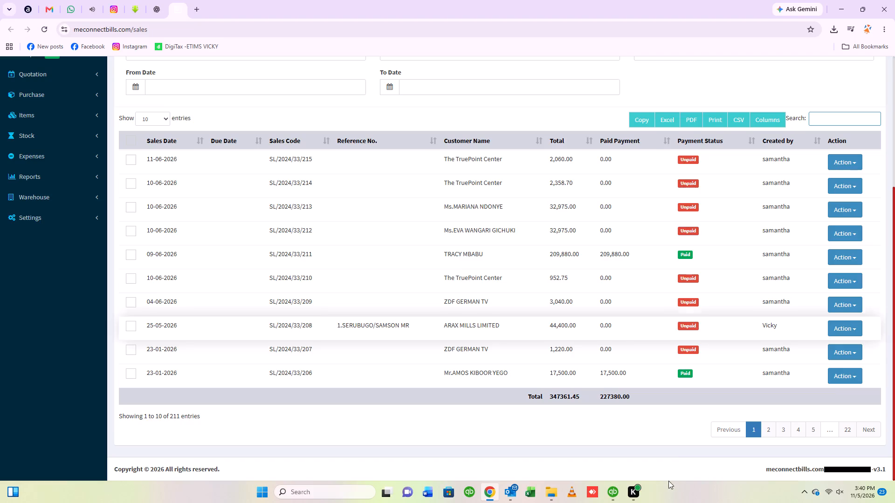
# Switch to QuickBooks to view the open JUBILEE PARTY invoice.
pyautogui.click(618, 489)
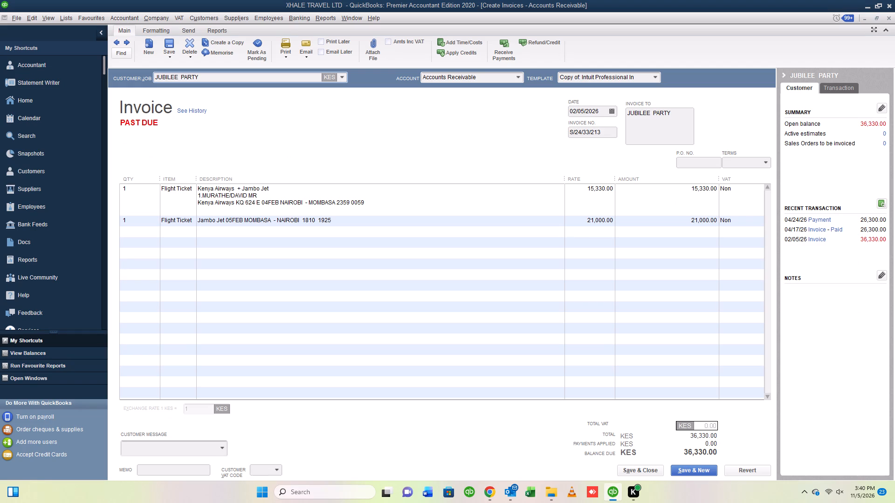
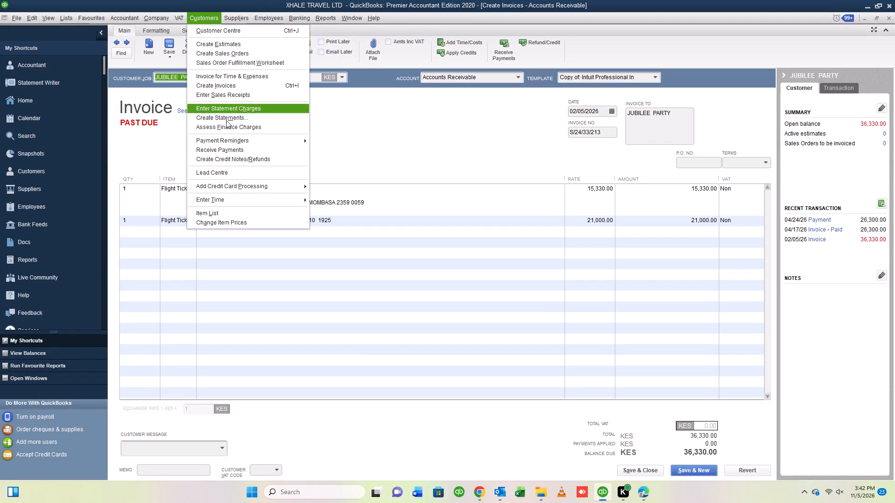
# Start a customer payment for JUBILEE PARTY's open invoice S/24/33/213 and date it 02/12/2026.
pyautogui.click(227, 148)
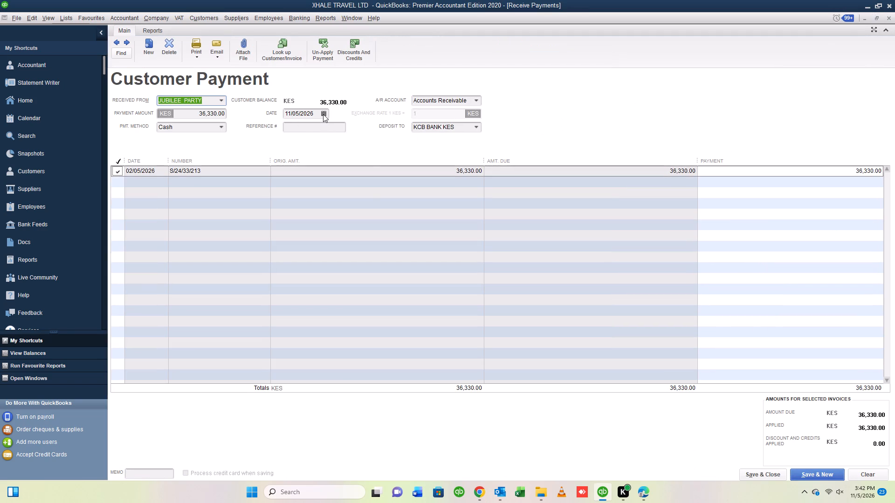
pyautogui.click(323, 114)
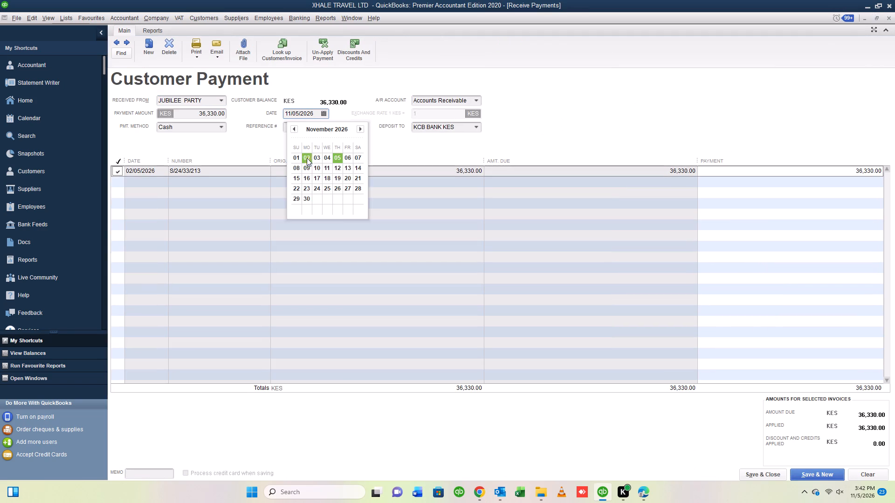
pyautogui.tripleClick(295, 128)
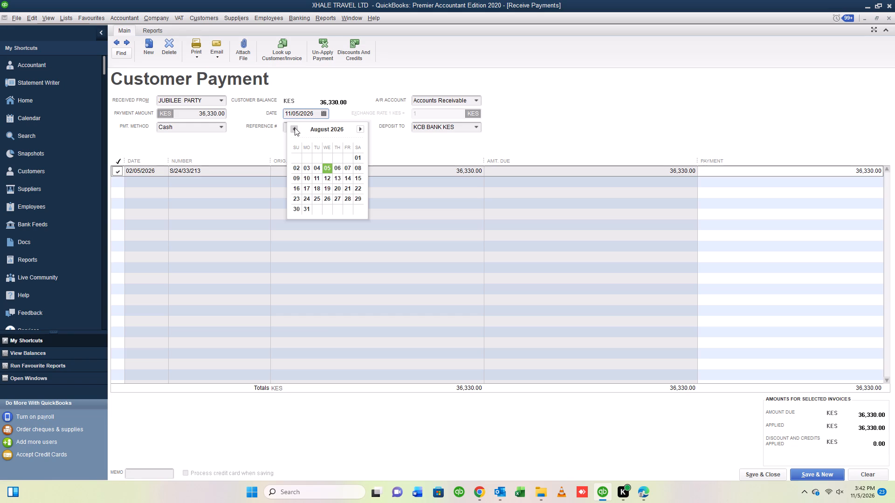
pyautogui.tripleClick(295, 128)
pyautogui.click(295, 128)
pyautogui.doubleClick(295, 128)
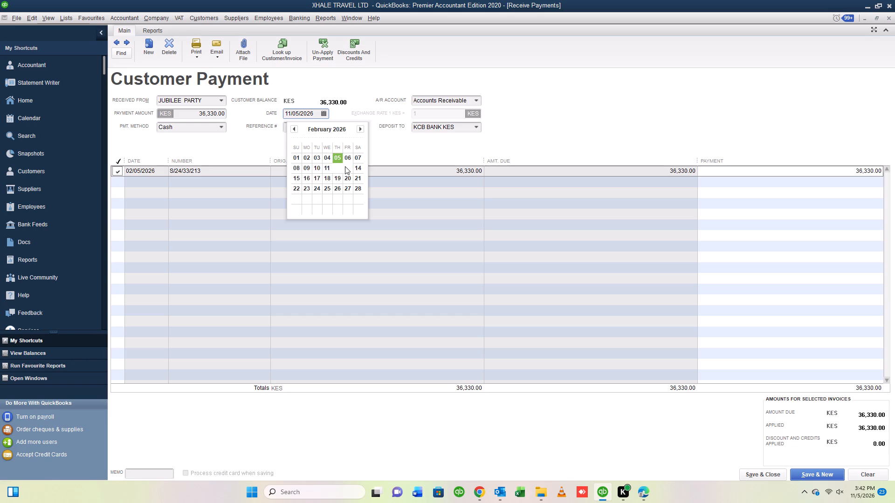
pyautogui.click(337, 167)
# Enter SL/2024/33/213 as the payment reference, save the payment and return to the invoice search results.
pyautogui.click(299, 129)
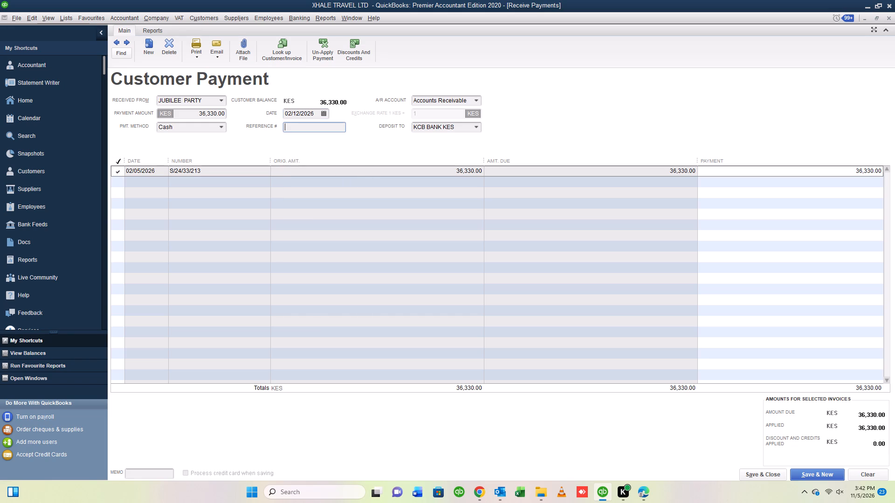
pyautogui.write('/2024/33')
pyautogui.press('/')
pyautogui.write('213')
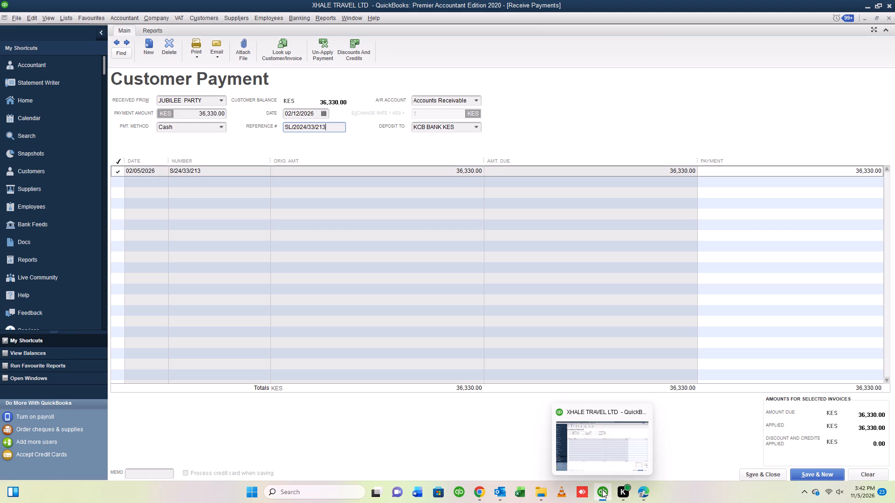
pyautogui.click(814, 472)
pyautogui.click(420, 212)
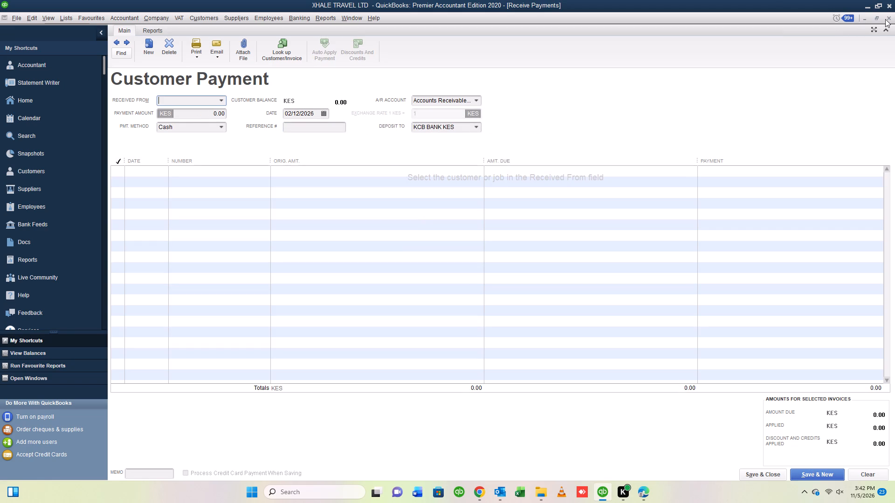
pyautogui.click(889, 17)
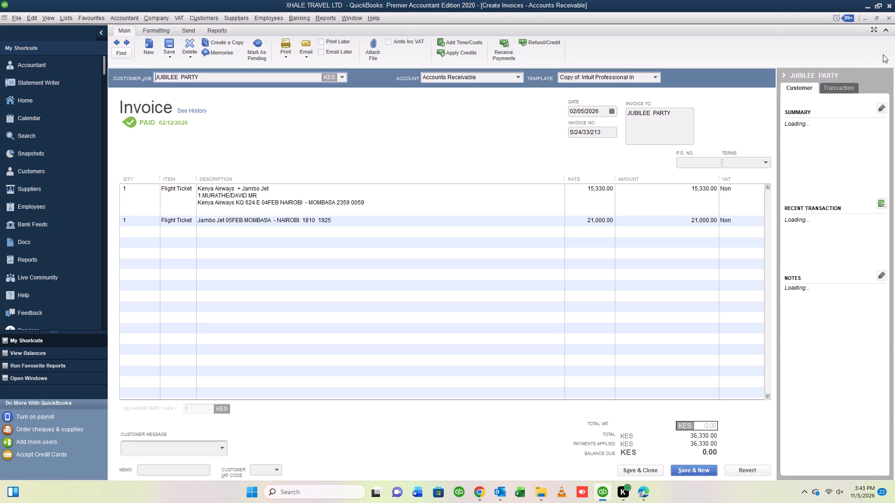
pyautogui.click(888, 17)
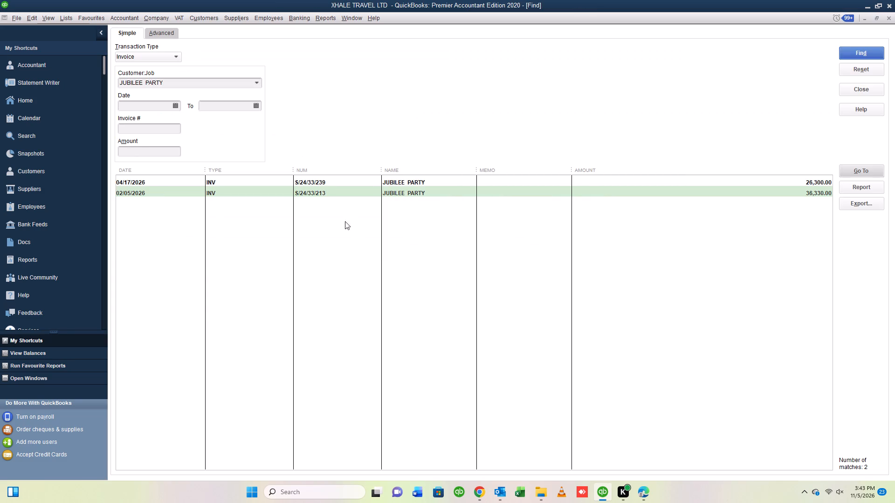
# Open JUBILEE PARTY invoice S/24/33/239 from the search results to check its payment status, and close it.
pyautogui.click(341, 183)
pyautogui.click(873, 170)
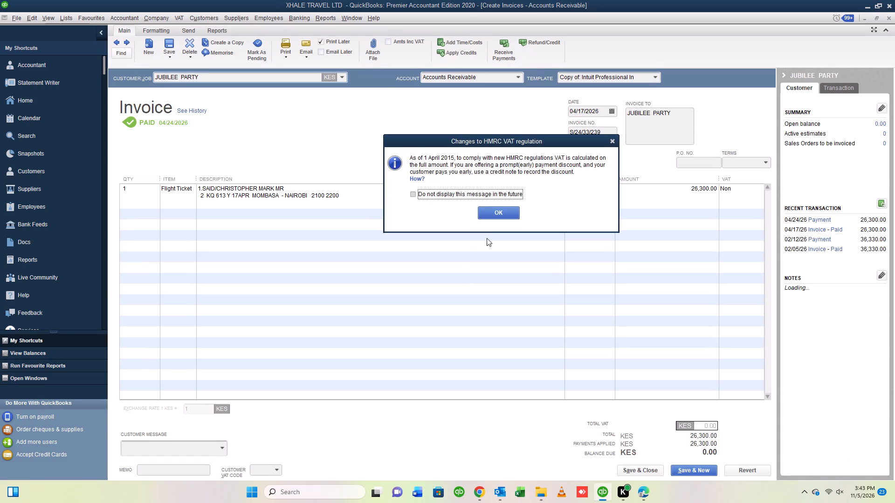
pyautogui.click(498, 213)
pyautogui.click(888, 20)
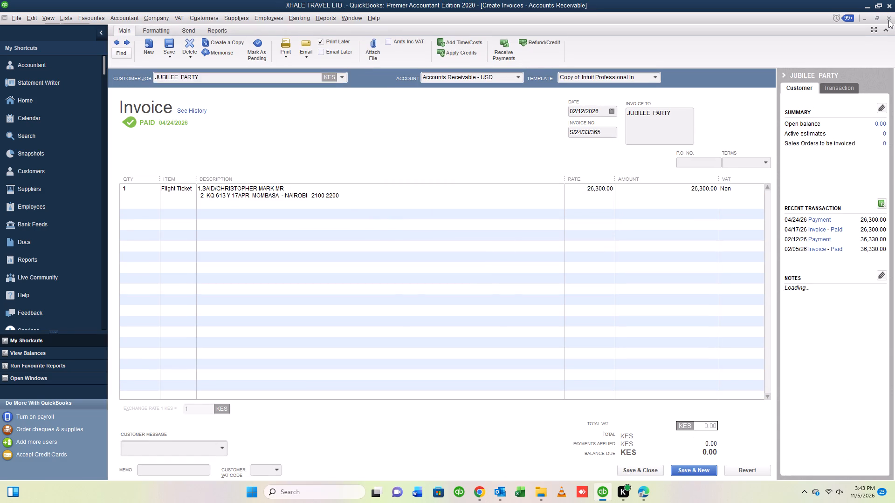
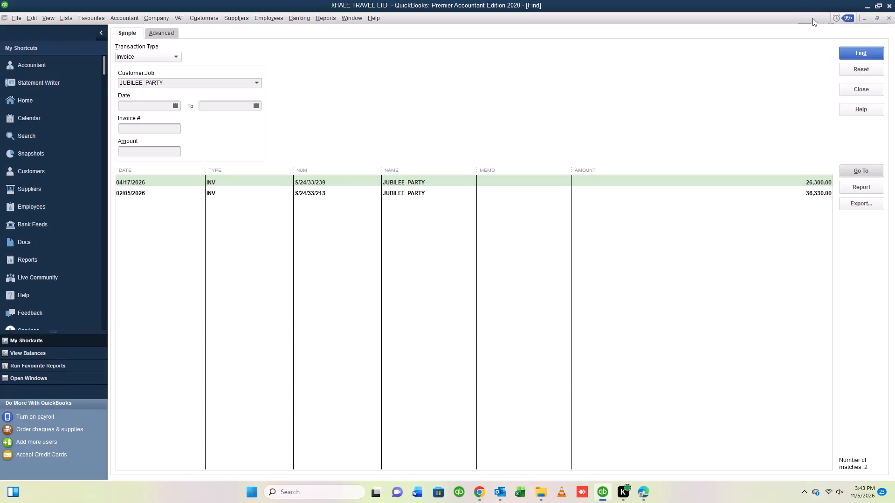
# Close the JUBILEE PARTY search results and start a new invoice search from a maximized blank invoice form, opening the customer list.
pyautogui.click(866, 89)
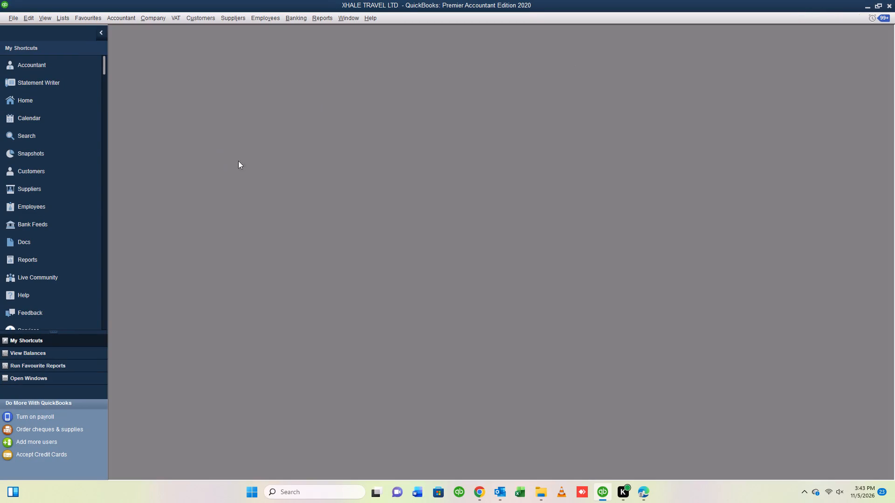
pyautogui.click(195, 18)
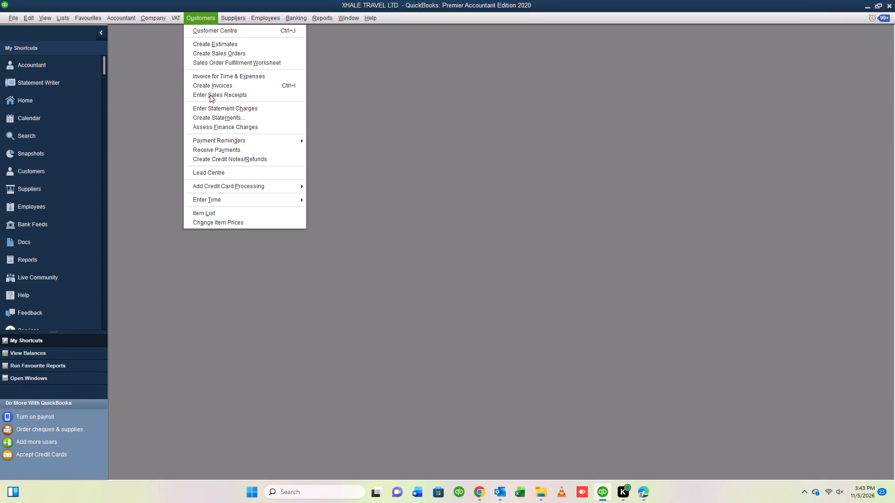
pyautogui.click(209, 85)
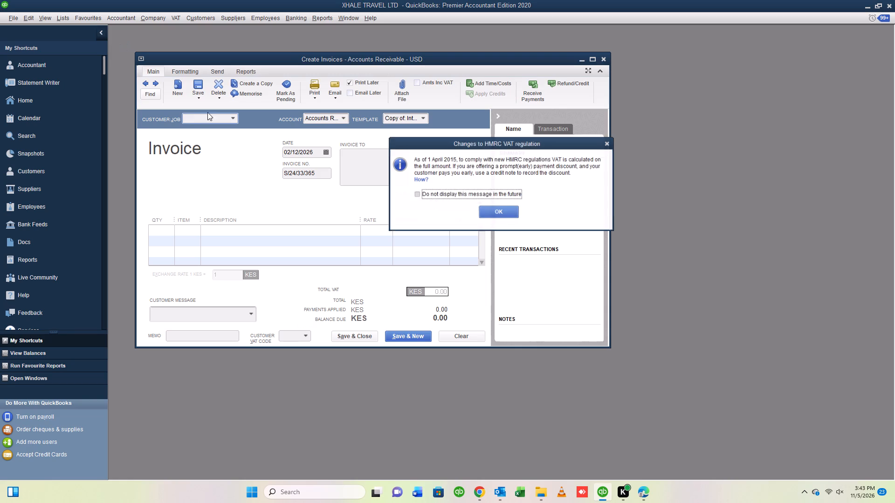
pyautogui.click(500, 210)
pyautogui.click(590, 59)
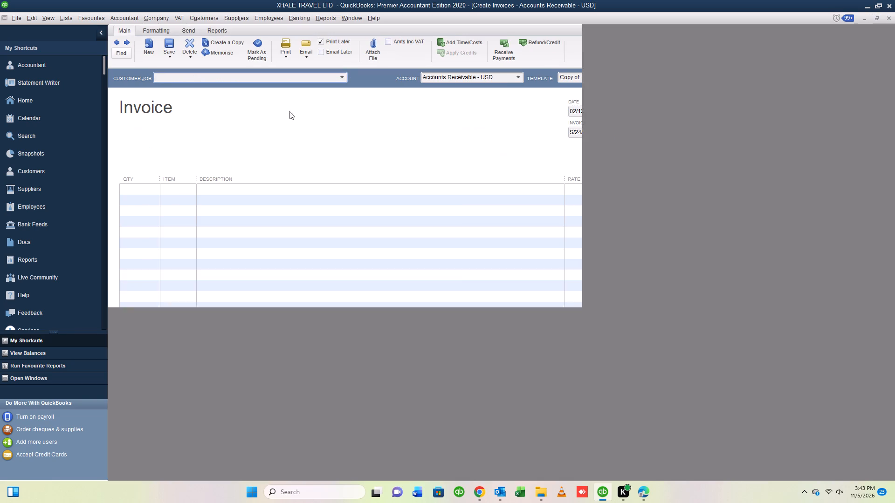
pyautogui.click(120, 53)
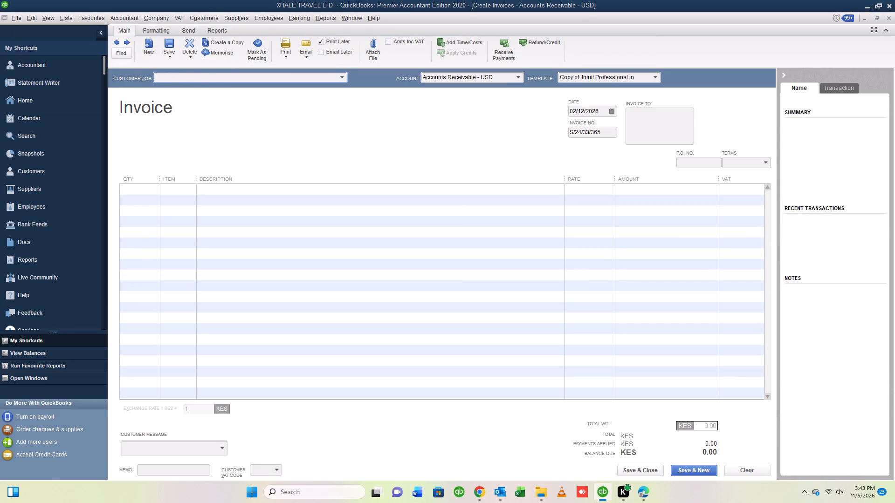
pyautogui.click(146, 34)
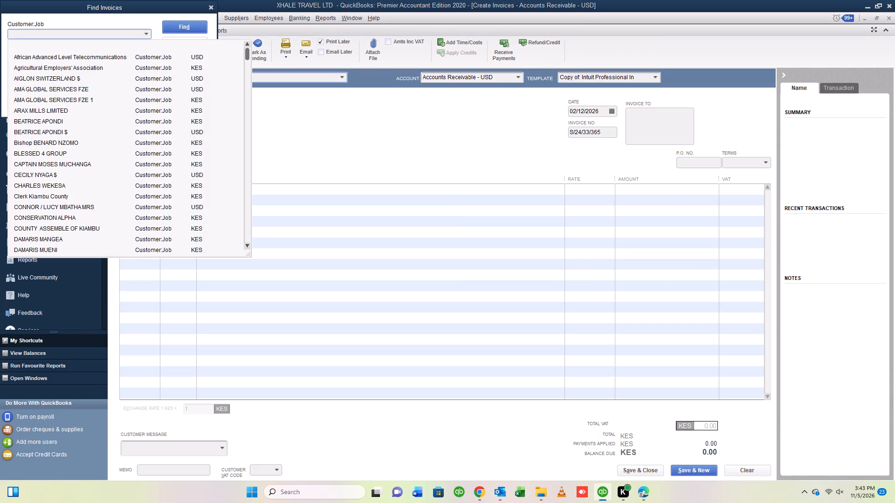
pyautogui.click(40, 173)
pyautogui.click(189, 25)
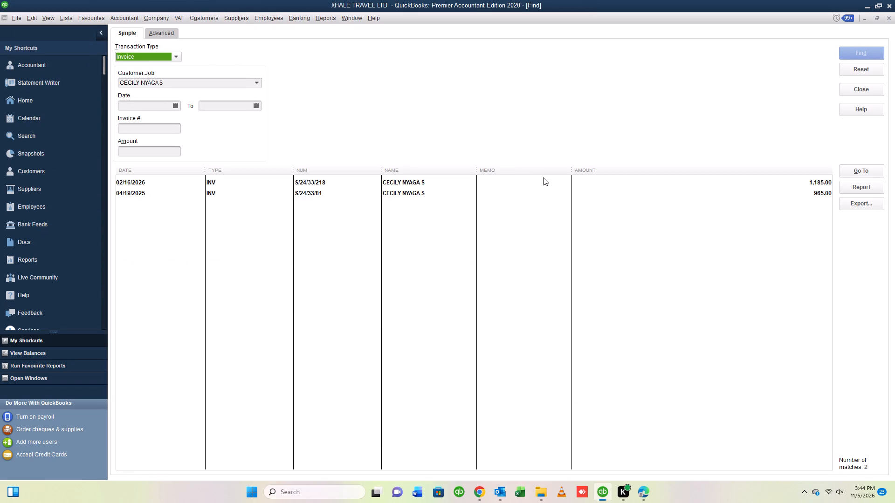
pyautogui.click(816, 183)
pyautogui.click(859, 170)
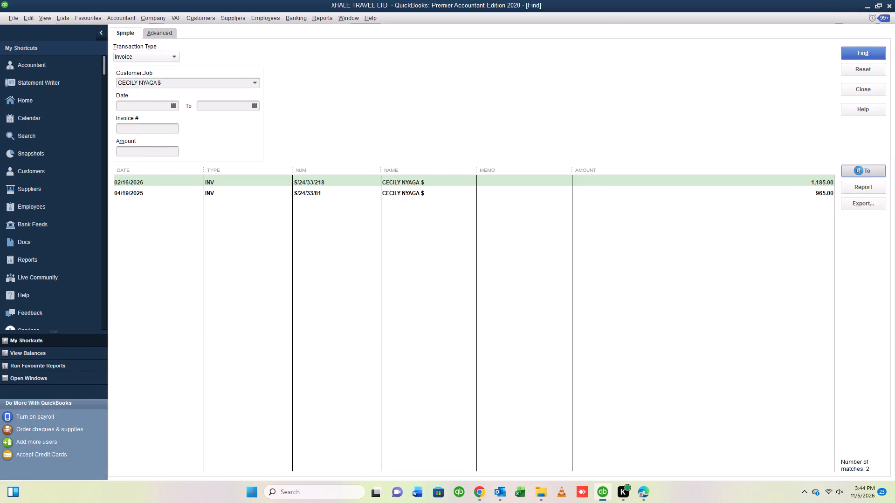
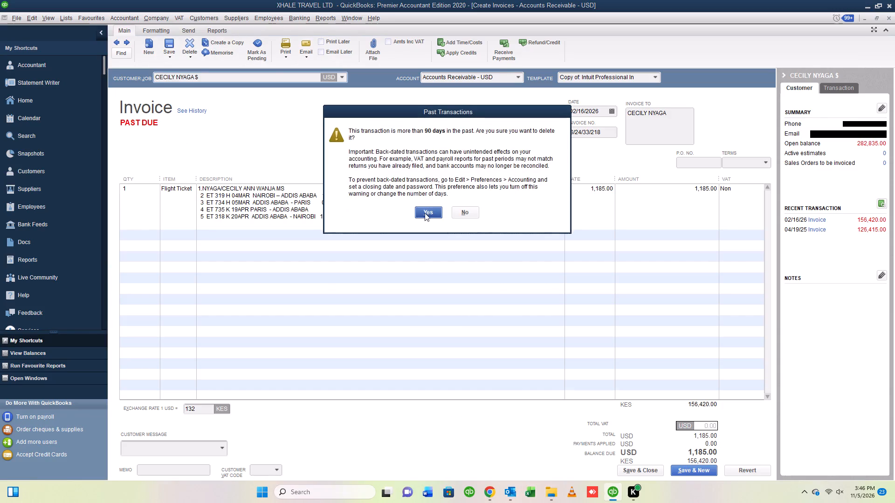
pyautogui.click(424, 211)
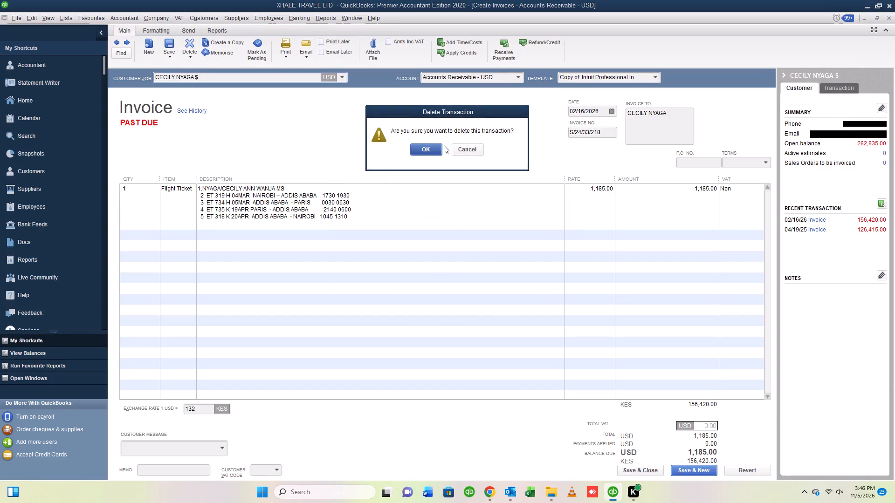
pyautogui.click(421, 147)
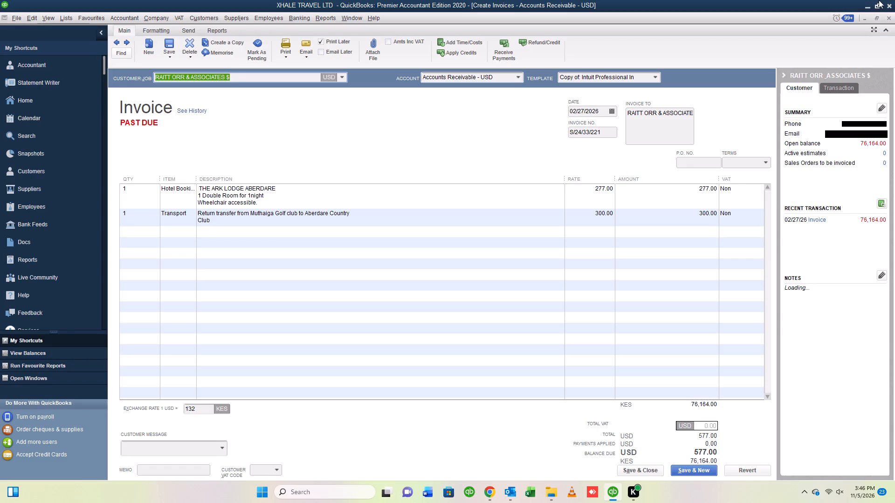
pyautogui.click(887, 15)
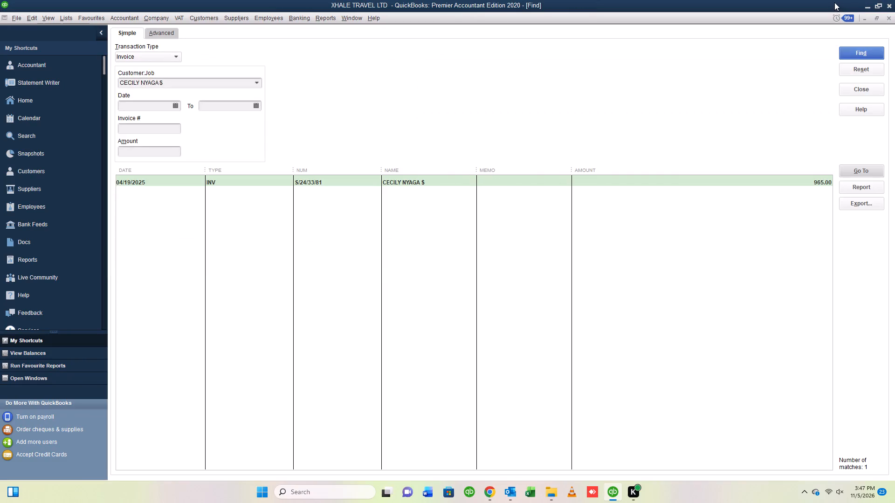
pyautogui.click(727, 179)
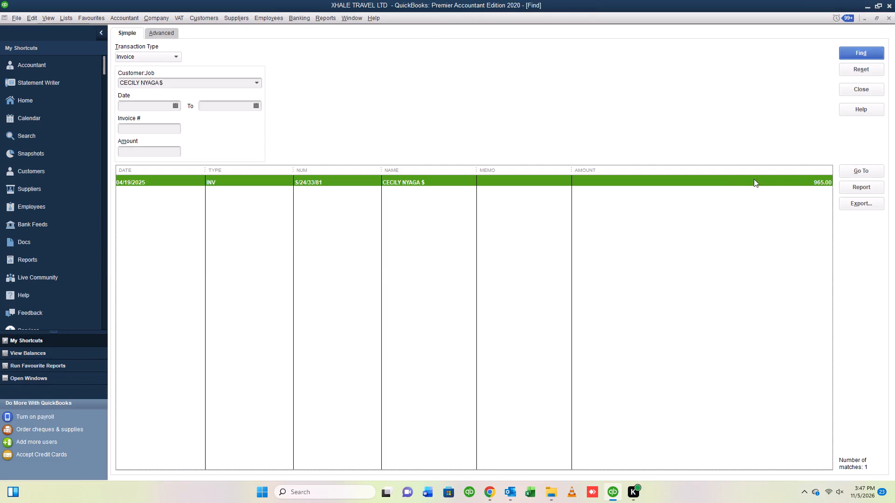
pyautogui.click(863, 168)
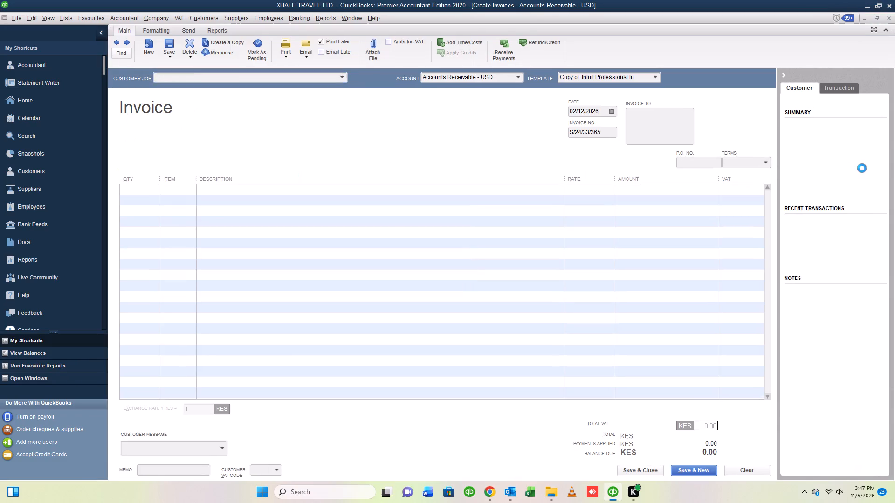
pyautogui.click(496, 213)
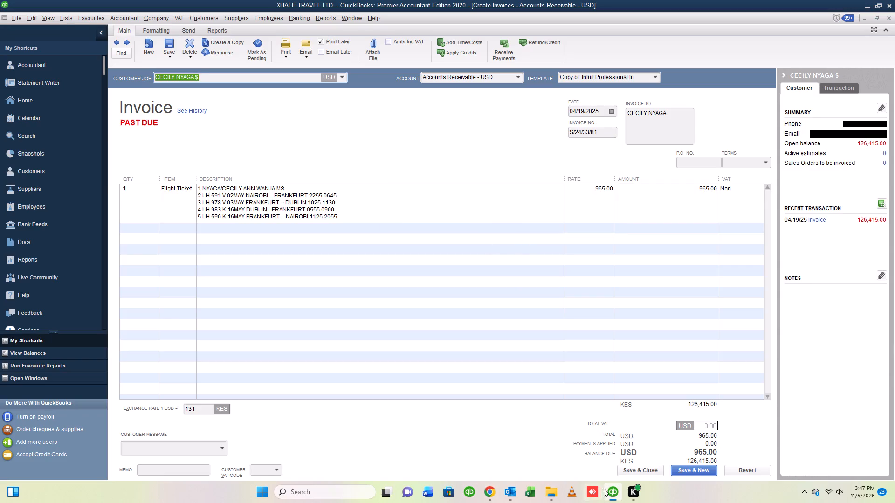
# Switch to the meconnectbills.com sales list in Chrome and look through pages 5 and 4 for the customer's matching sale.
pyautogui.click(487, 489)
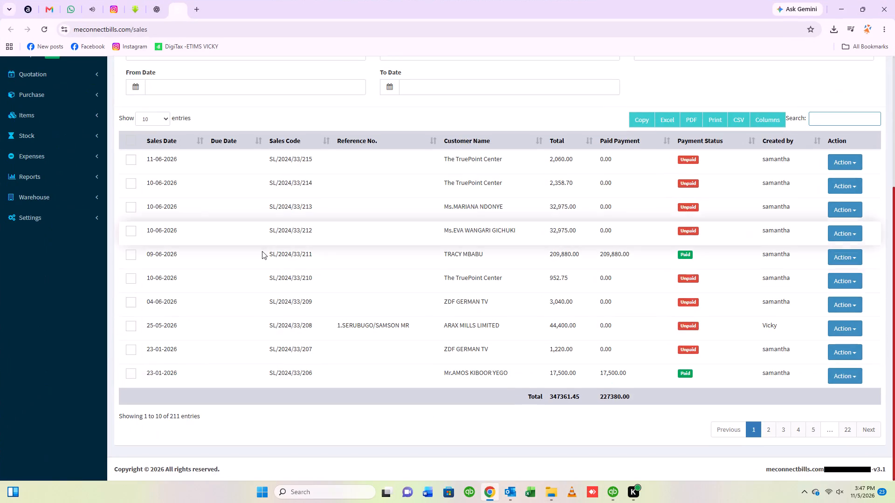
pyautogui.click(812, 430)
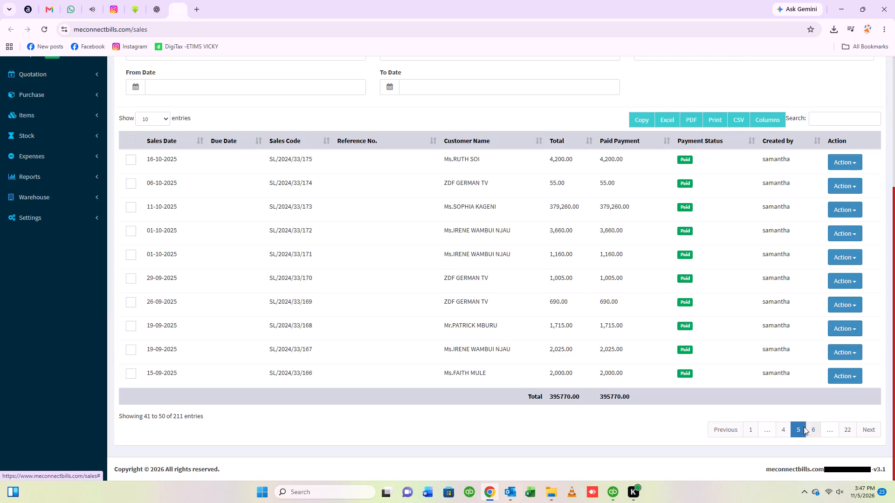
pyautogui.click(783, 425)
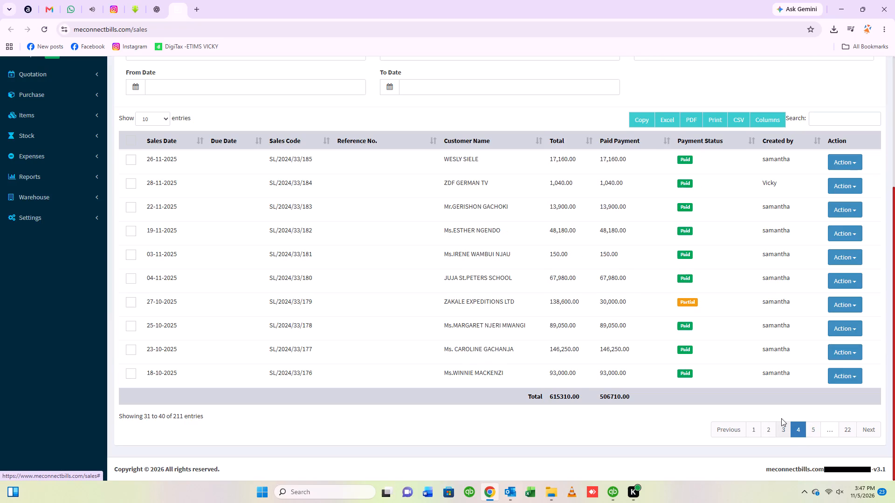
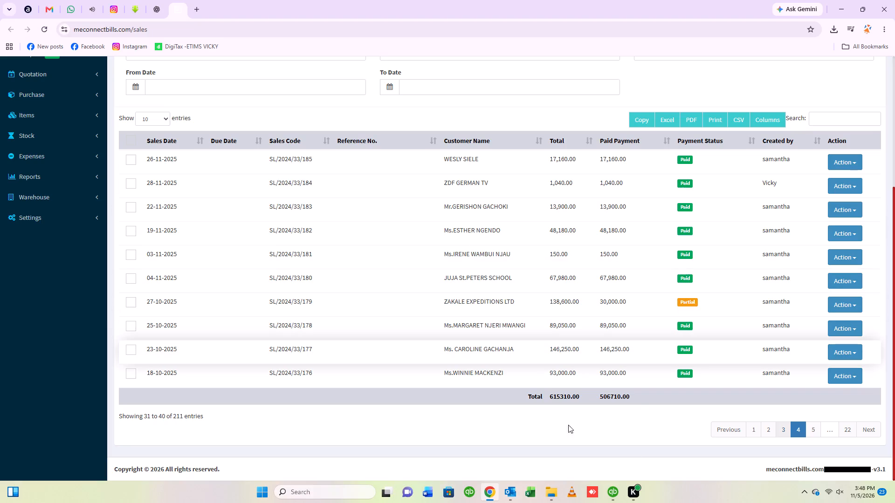
# Look through the following pages of the sales list, up to page 14, for sale SL/2024/33/81.
pyautogui.click(815, 430)
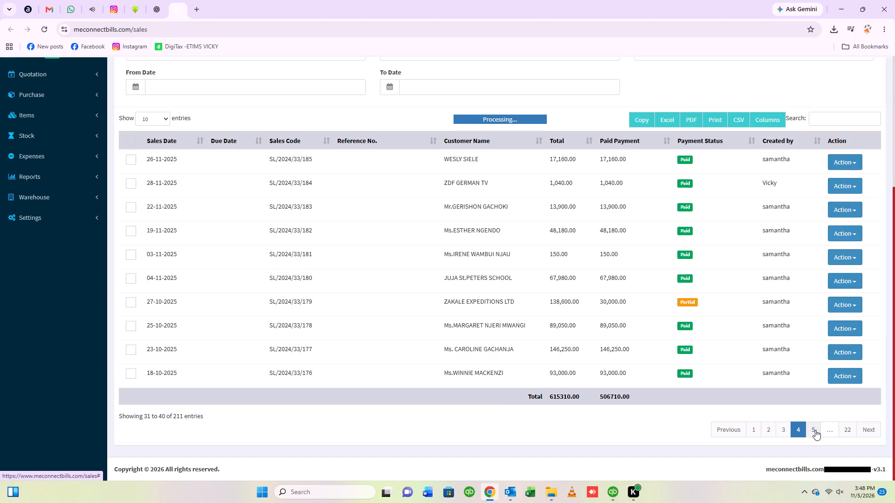
pyautogui.click(818, 430)
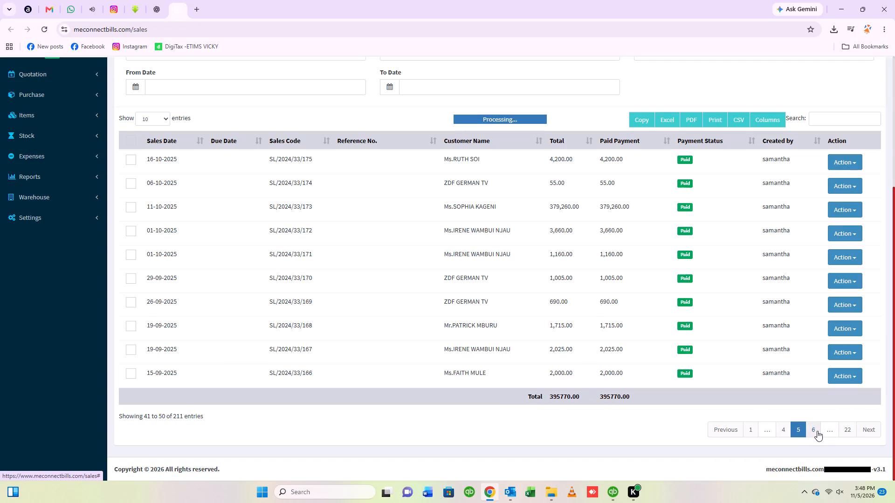
pyautogui.click(817, 431)
pyautogui.click(817, 431)
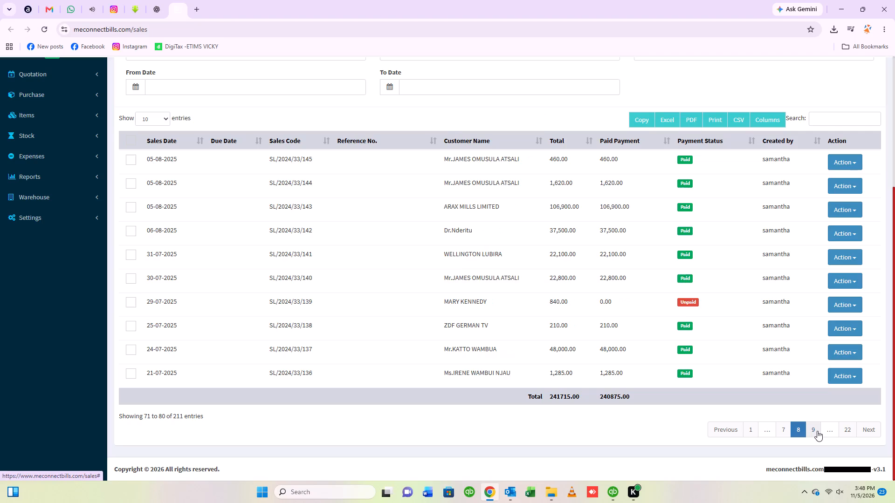
pyautogui.click(817, 431)
pyautogui.click(817, 431)
pyautogui.click(817, 431)
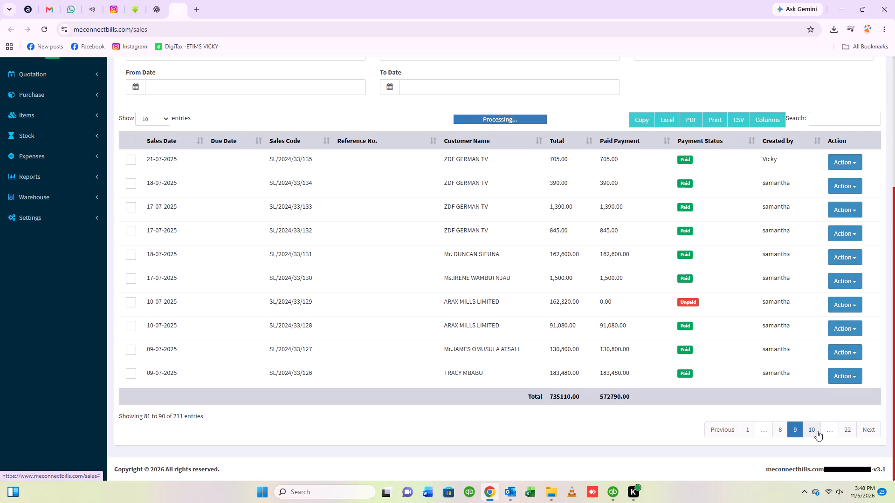
pyautogui.click(817, 431)
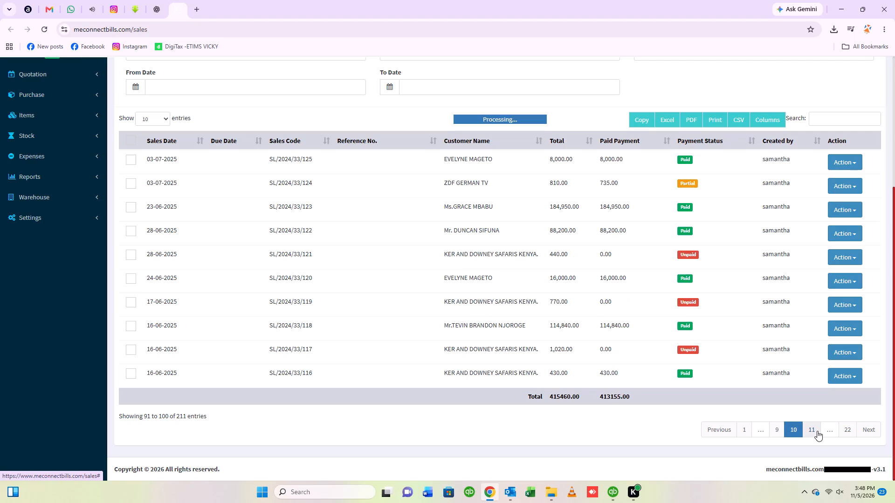
pyautogui.click(817, 431)
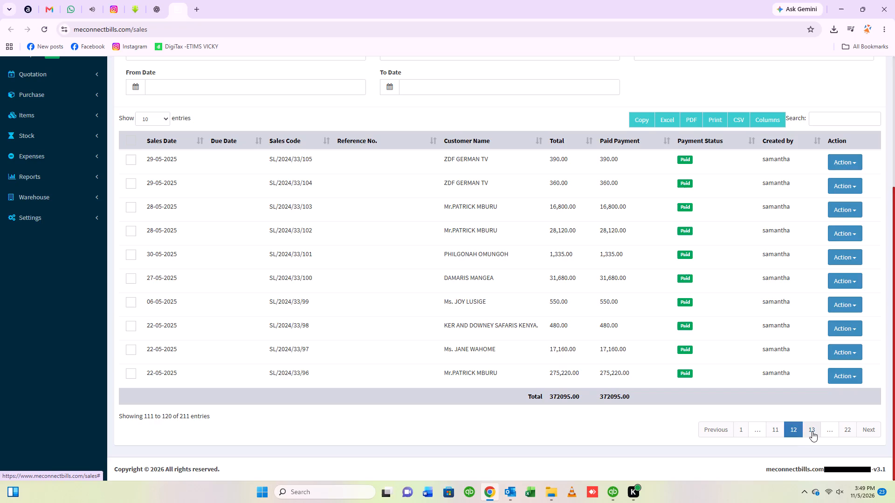
pyautogui.click(812, 431)
pyautogui.click(812, 431)
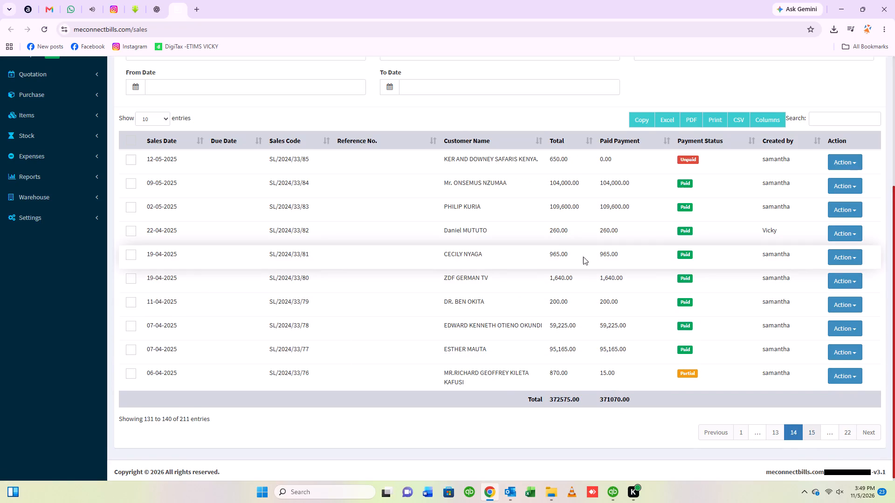
# View the payments recorded for sale SL/2024/33/81 dated 19-04-2025.
pyautogui.click(856, 257)
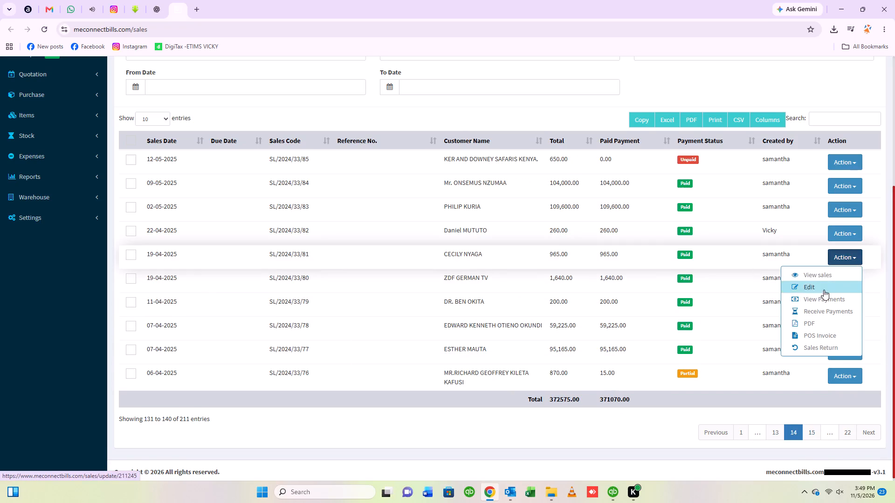
pyautogui.click(820, 299)
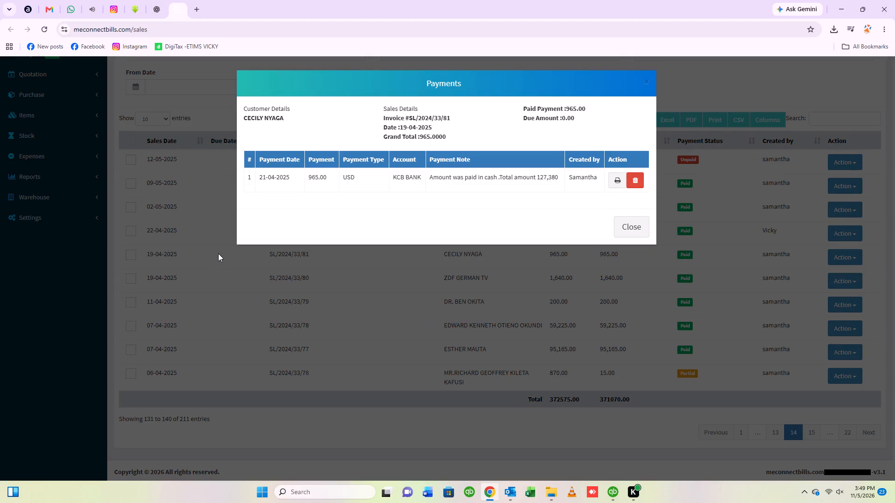
# Switch to QuickBooks and start a customer payment for invoice S/24/33/81, setting the payment date to 04/21/2024.
pyautogui.click(613, 492)
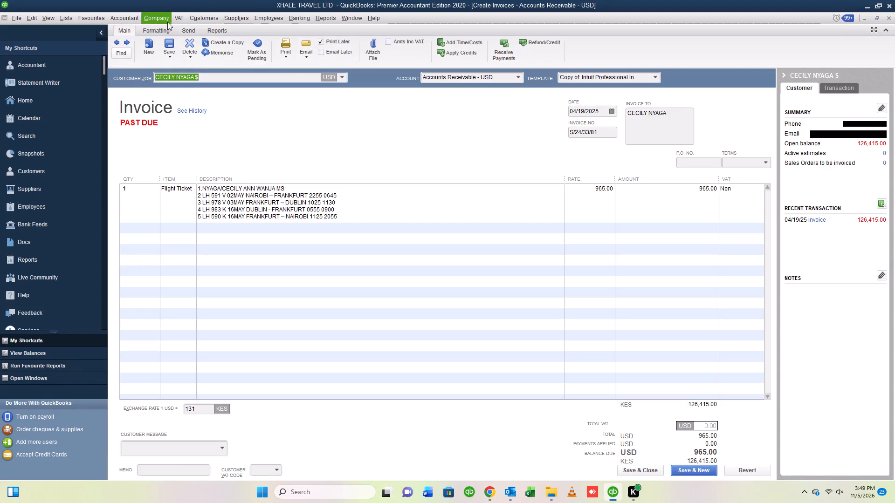
pyautogui.click(203, 15)
pyautogui.click(211, 152)
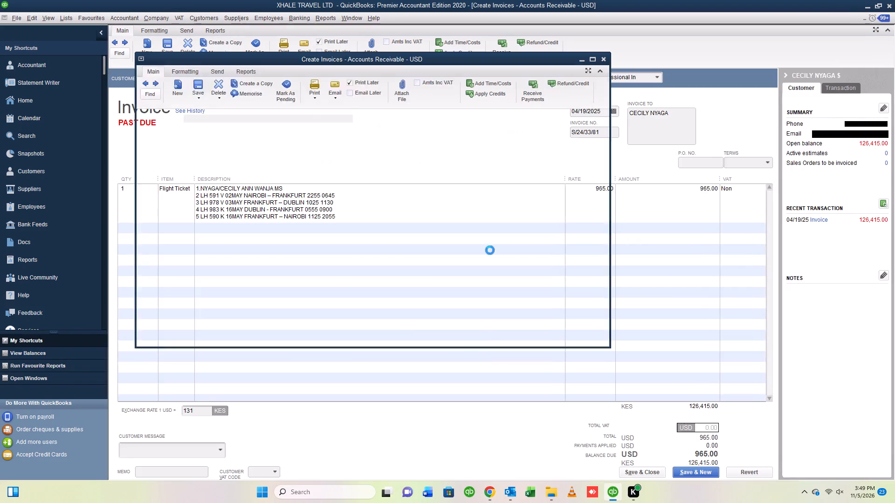
pyautogui.click(324, 115)
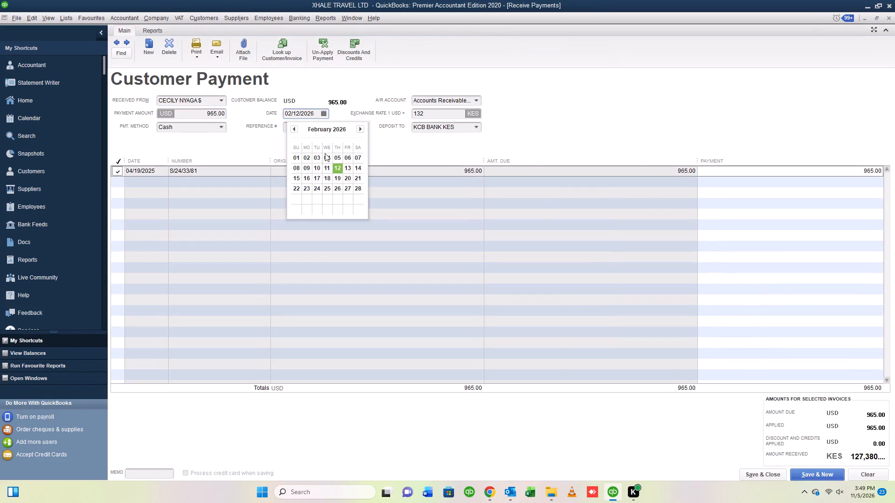
pyautogui.tripleClick(296, 132)
pyautogui.tripleClick(296, 132)
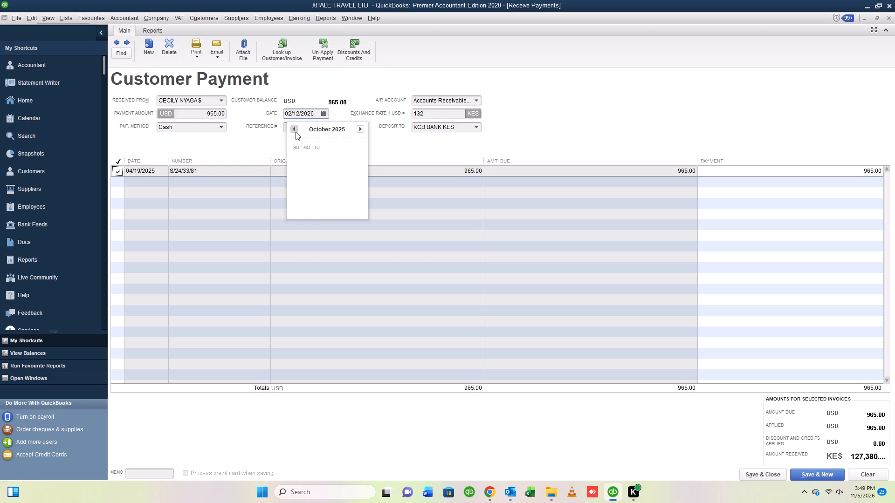
pyautogui.tripleClick(296, 132)
pyautogui.tripleClick(296, 131)
pyautogui.doubleClick(296, 131)
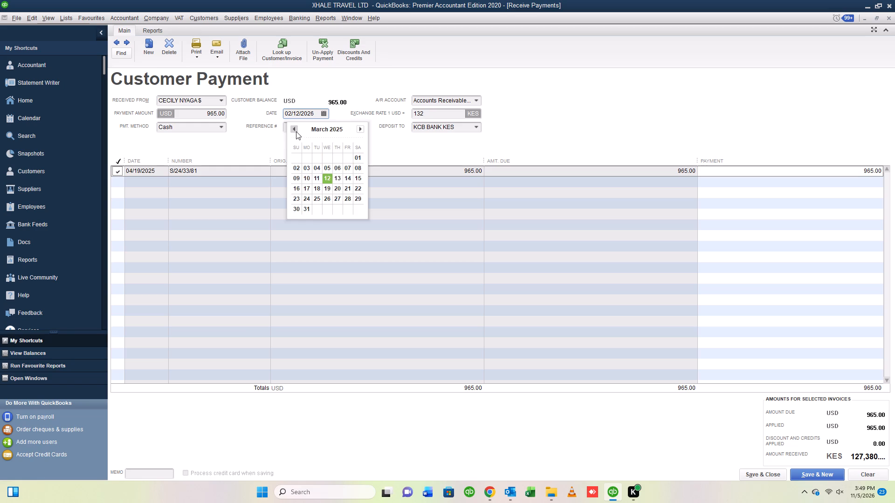
pyautogui.tripleClick(296, 131)
pyautogui.tripleClick(296, 131)
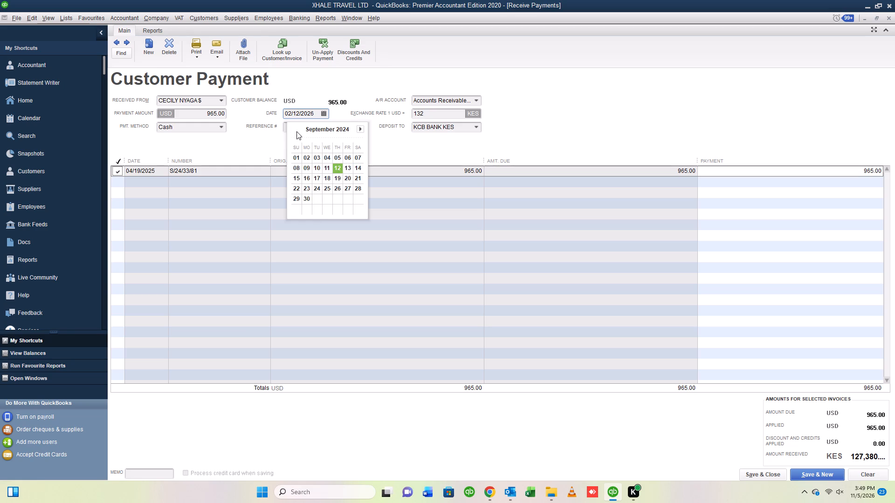
pyautogui.click(296, 131)
pyautogui.click(296, 131)
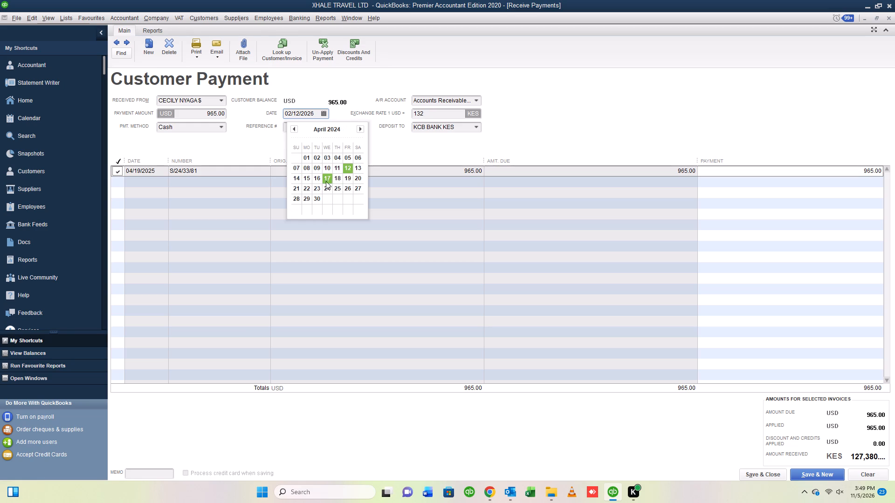
pyautogui.click(298, 189)
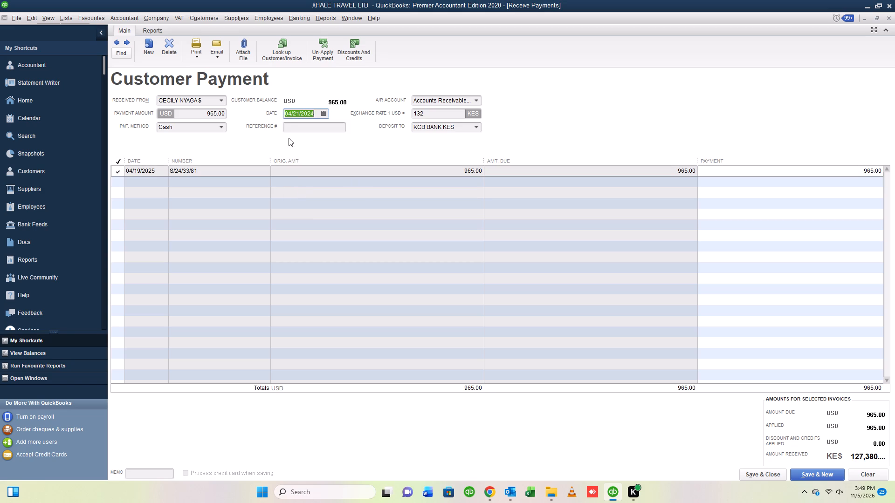
# Enter SL20243381 as the payment reference and save the back-dated payment, leaving a blank payment form.
pyautogui.click(298, 127)
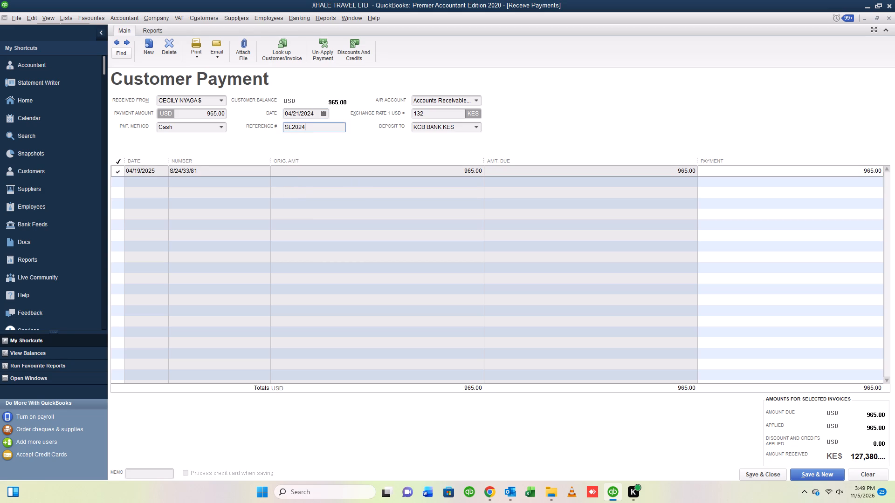
pyautogui.write('33')
pyautogui.write('81')
pyautogui.click(825, 473)
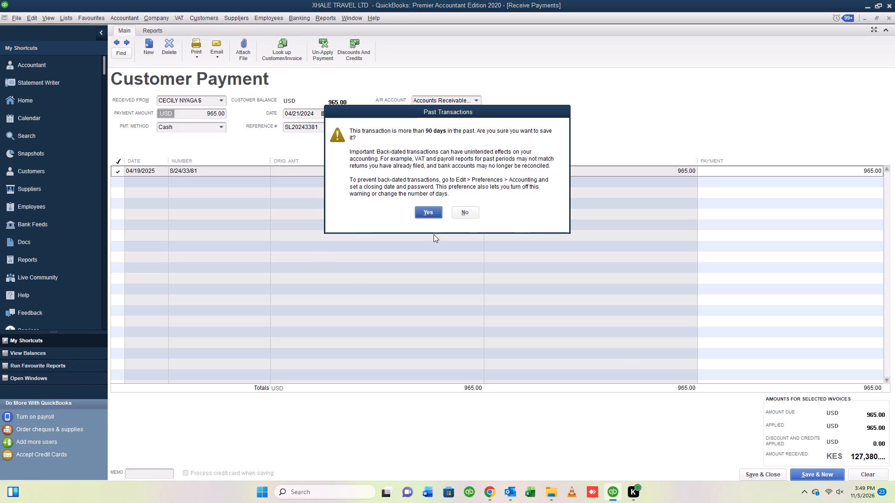
pyautogui.click(429, 215)
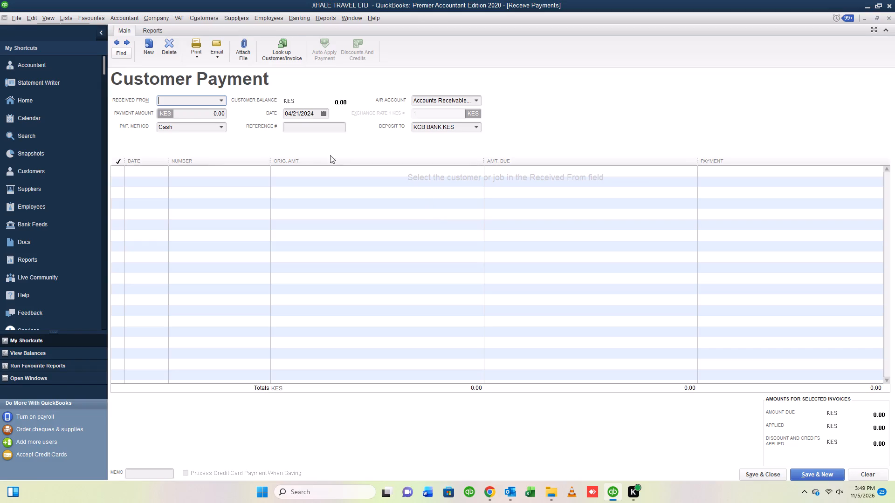
# Close the blank payment form, the customer's invoice and the invoice search results.
pyautogui.click(888, 16)
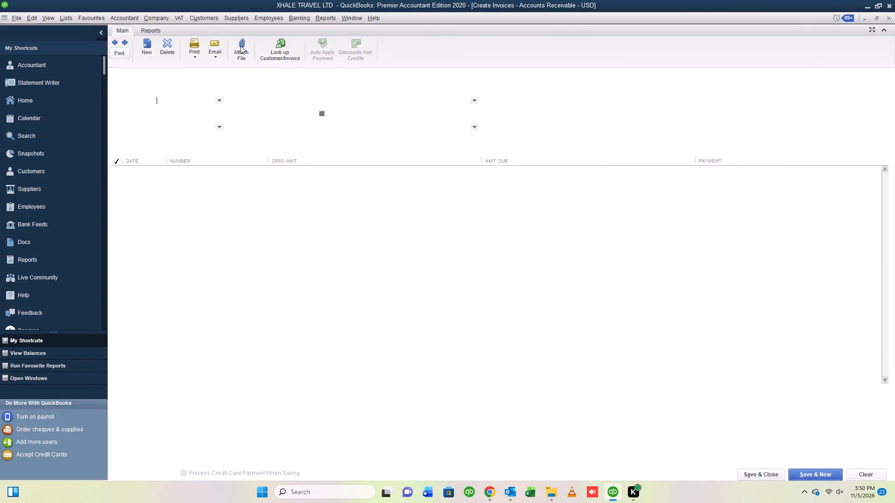
pyautogui.click(889, 19)
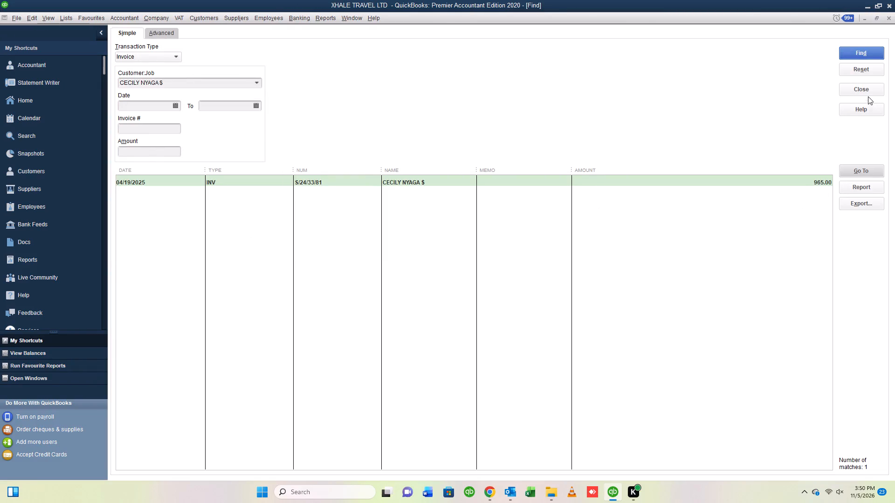
pyautogui.click(867, 91)
# Open a maximized blank invoice form and begin an invoice search for a customer whose name starts with MR.
pyautogui.click(204, 17)
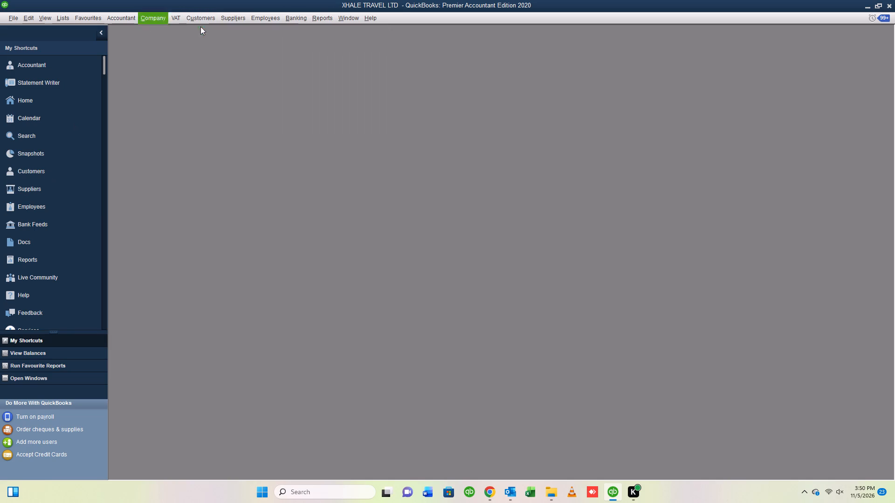
pyautogui.click(195, 18)
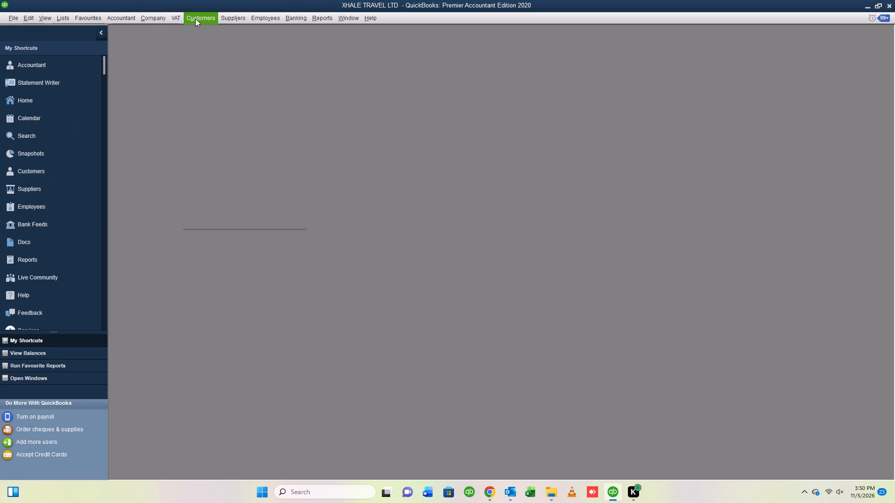
pyautogui.click(205, 26)
pyautogui.click(204, 19)
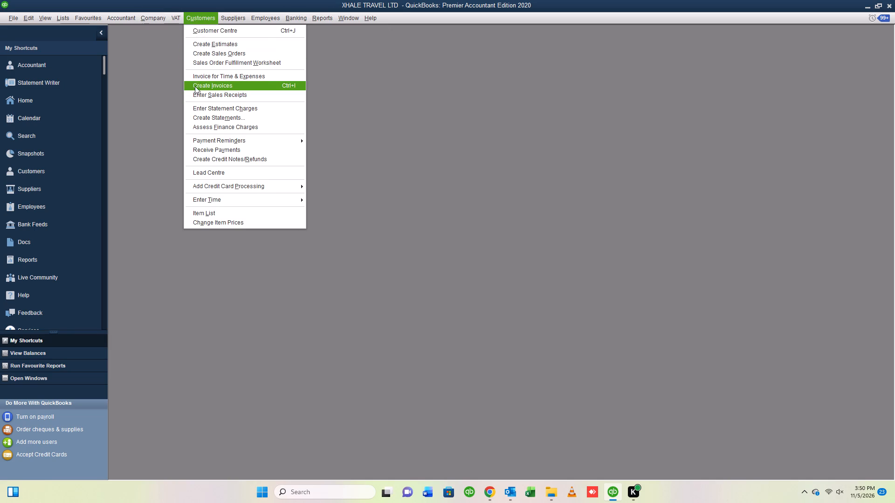
pyautogui.click(198, 86)
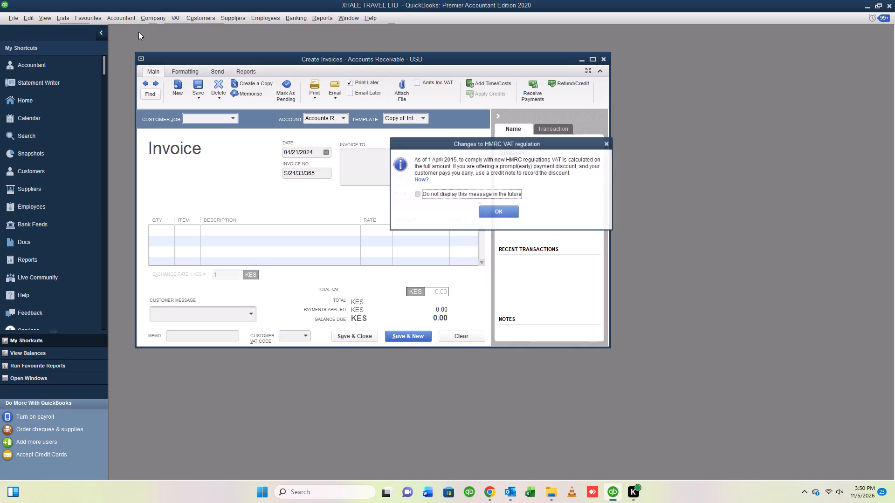
pyautogui.click(492, 216)
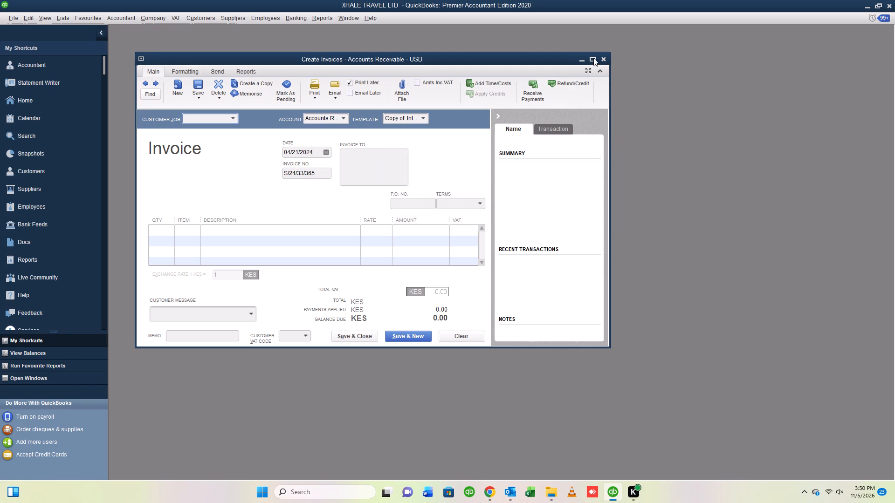
pyautogui.click(593, 58)
pyautogui.click(121, 54)
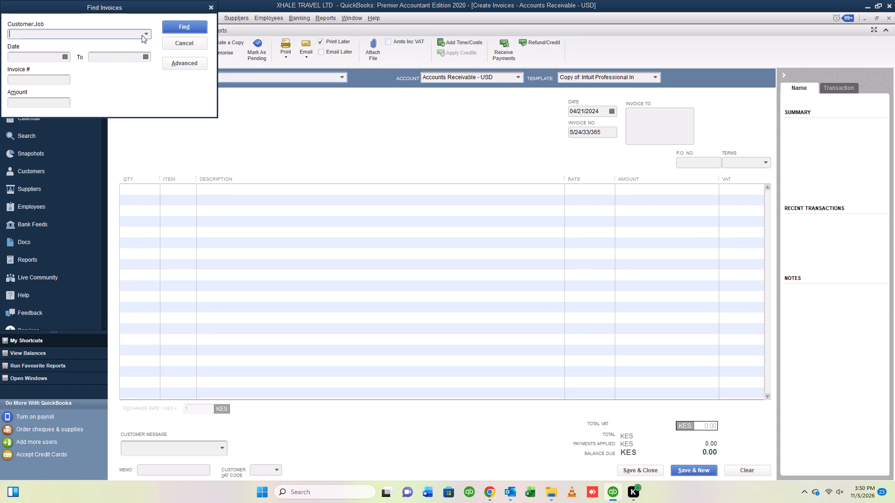
pyautogui.write('MR')
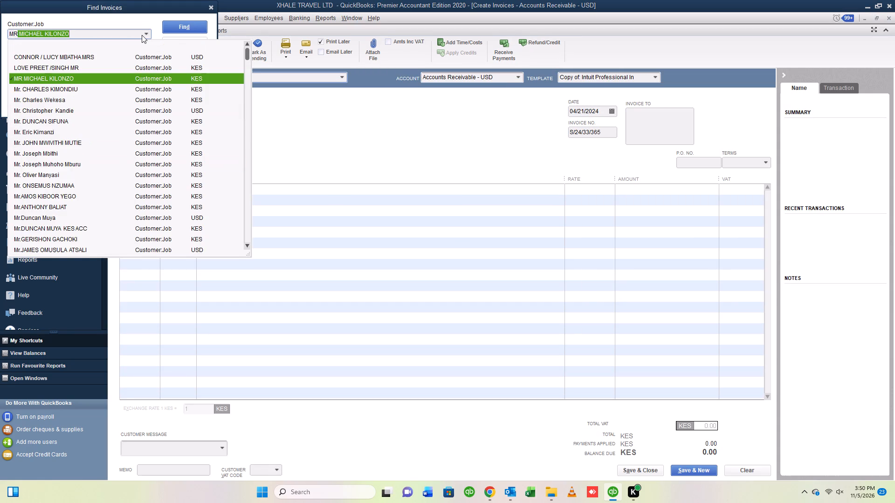
# Choose the KES customer whose name starts with Mr. John in the invoice search and find that customer's invoice.
pyautogui.click(44, 143)
pyautogui.click(179, 23)
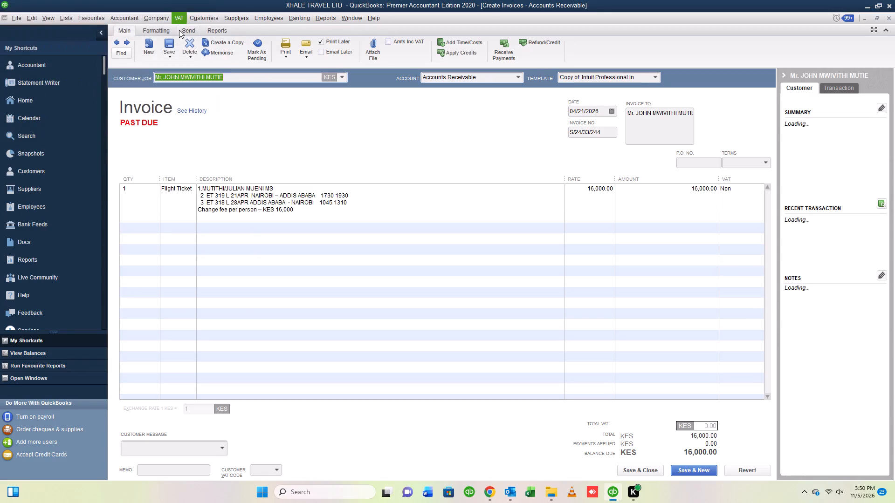
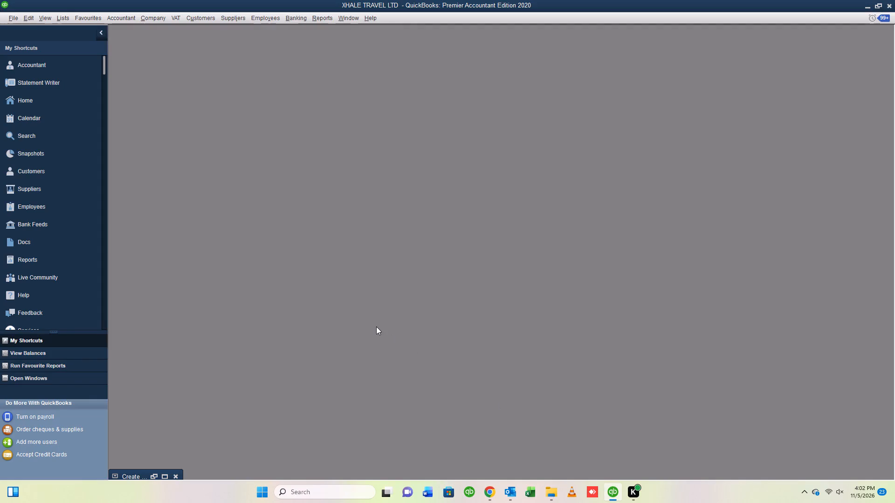
# Bring the minimized invoice S/24/33/244 back up and close it.
pyautogui.click(194, 10)
pyautogui.click(193, 14)
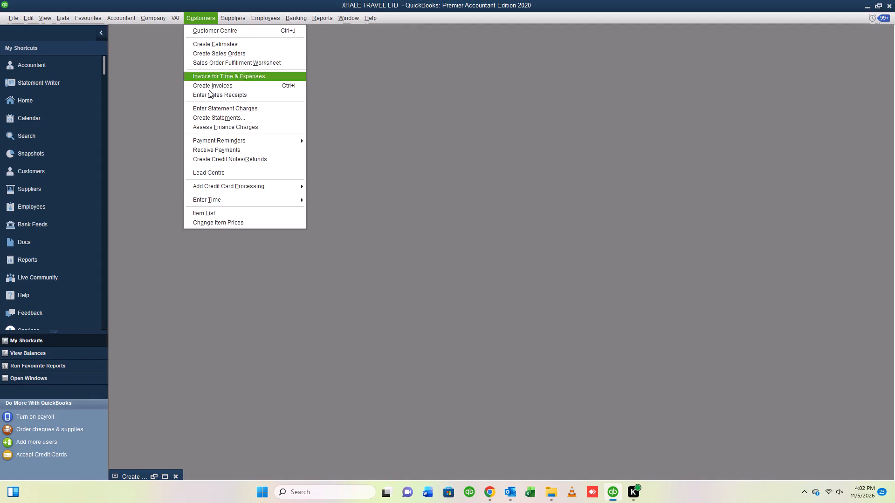
pyautogui.click(206, 87)
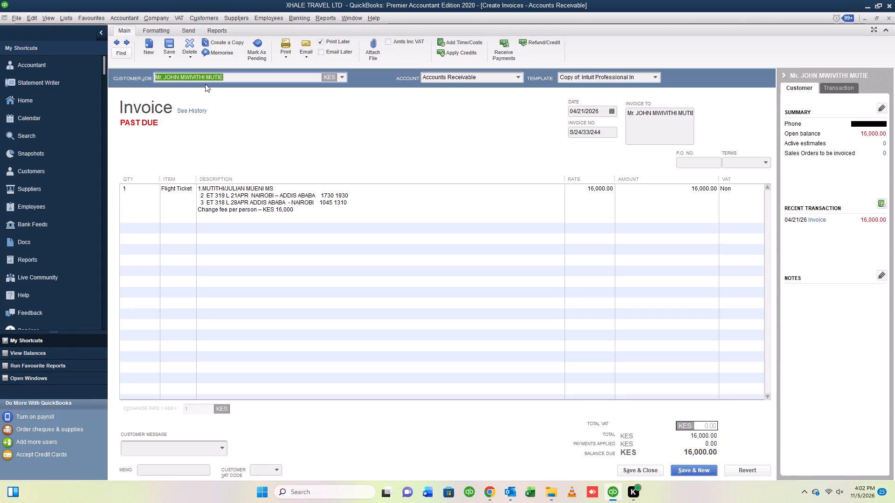
pyautogui.click(886, 18)
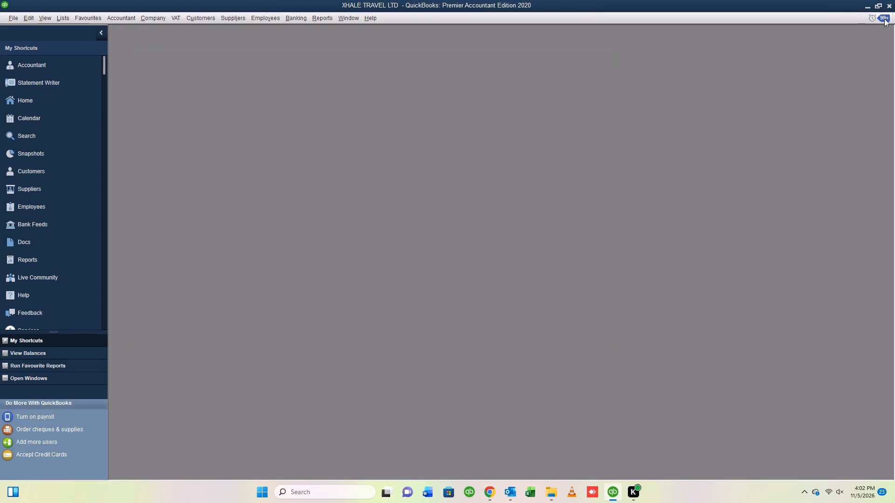
# Open a blank invoice form, dismiss the HMRC VAT regulation notice and maximize the form.
pyautogui.click(206, 16)
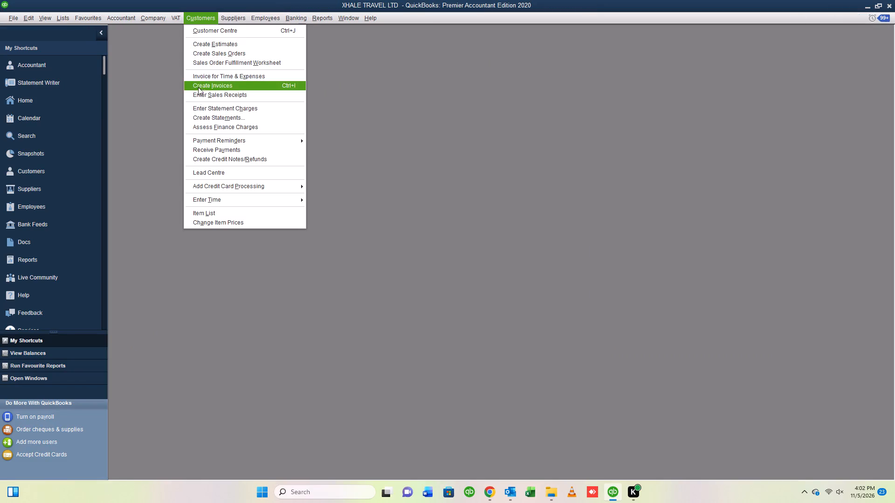
pyautogui.click(198, 86)
pyautogui.click(496, 210)
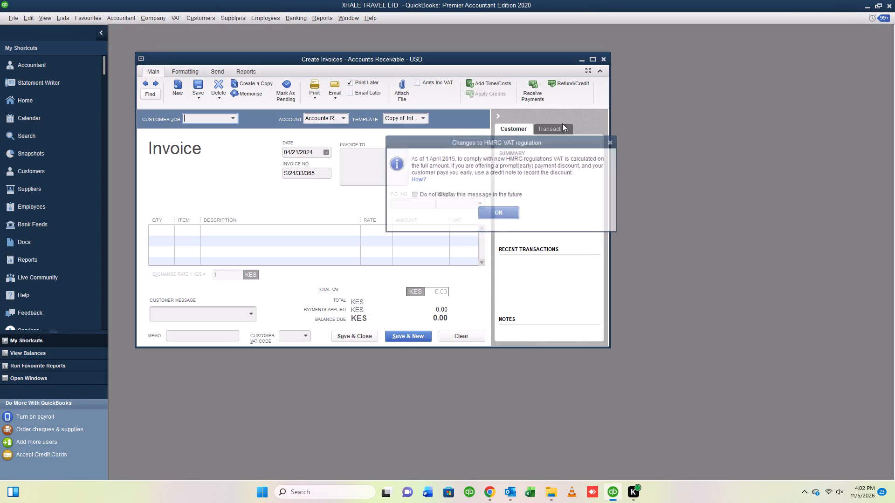
pyautogui.click(595, 60)
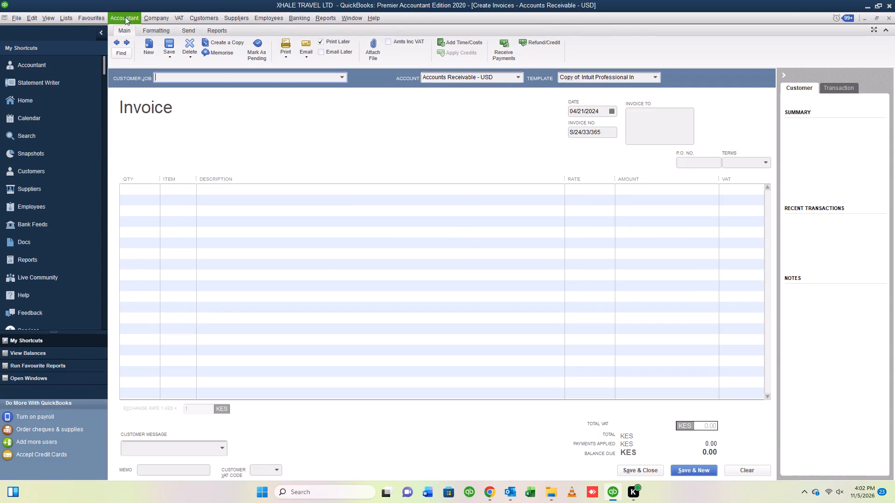
# Search the invoices for the KES customer whose name starts with Ms.BHAWNA and open the matching invoice.
pyautogui.click(117, 55)
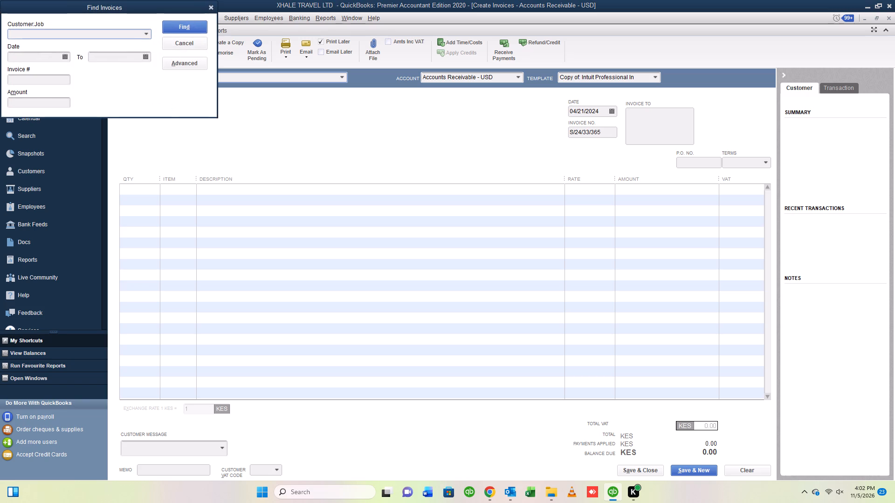
pyautogui.click(144, 35)
pyautogui.scroll(-4, 74, 145)
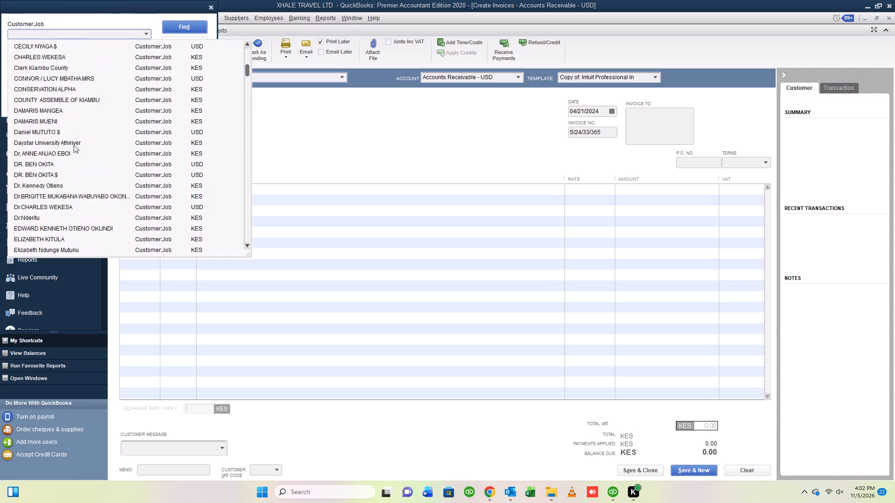
pyautogui.scroll(-11, 74, 145)
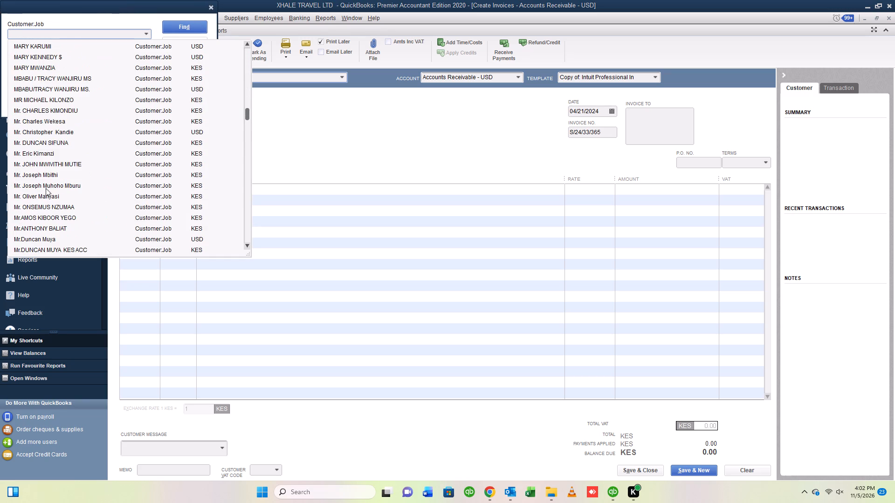
pyautogui.scroll(-9, 39, 211)
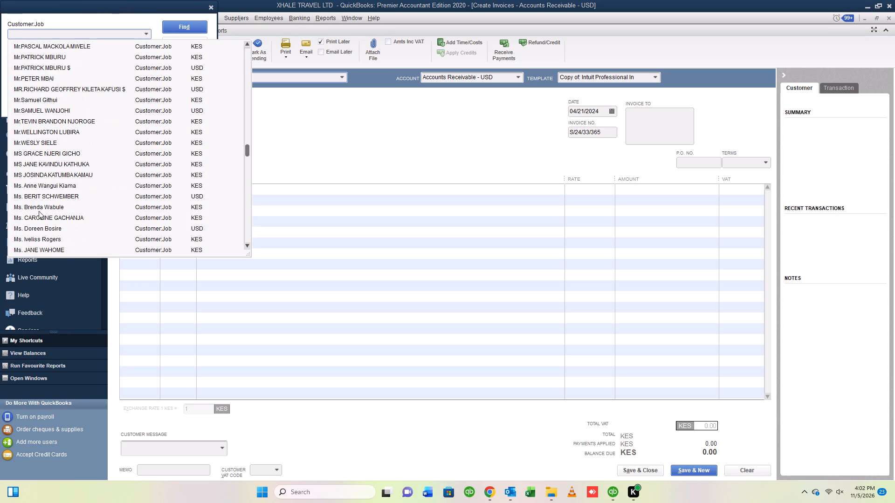
pyautogui.scroll(-1, 45, 202)
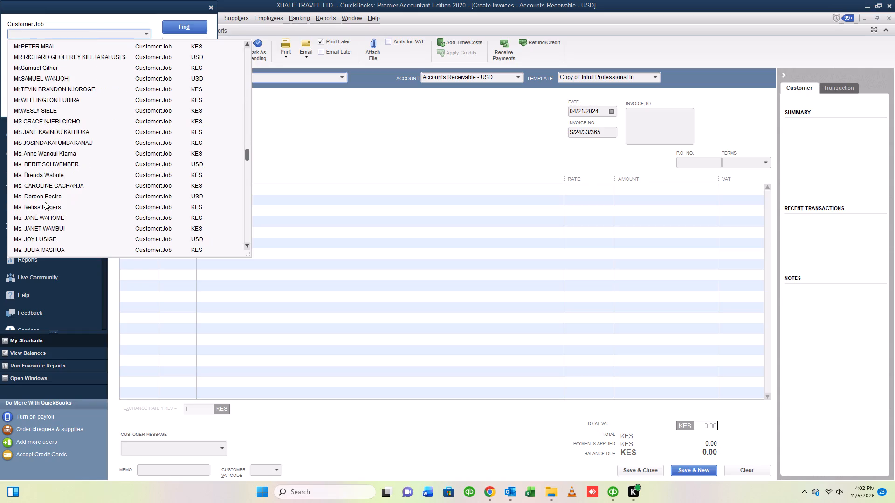
pyautogui.scroll(-2, 45, 202)
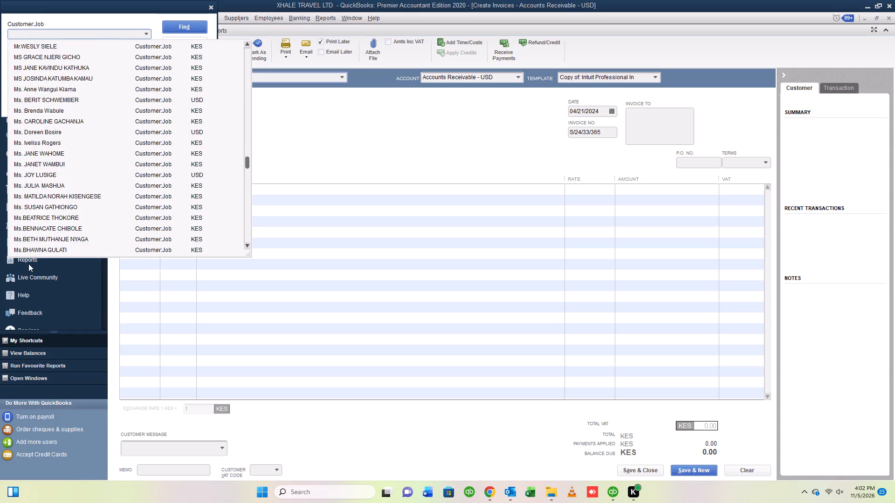
pyautogui.click(36, 251)
pyautogui.click(186, 23)
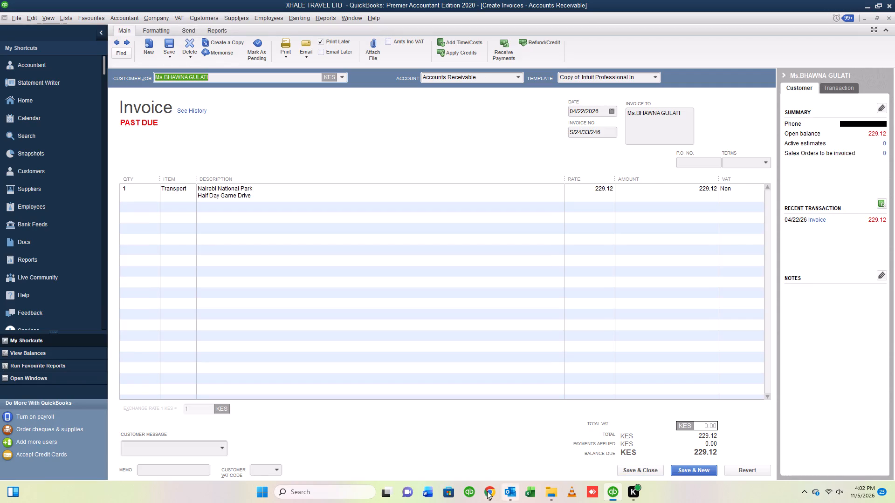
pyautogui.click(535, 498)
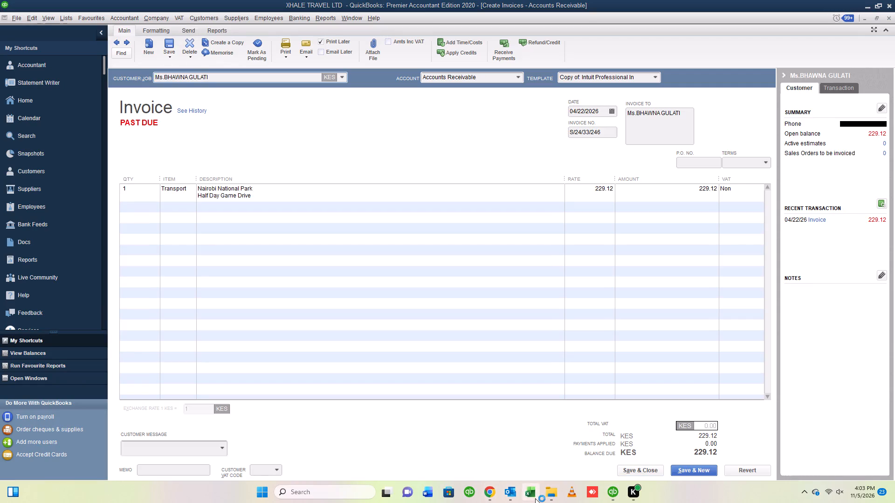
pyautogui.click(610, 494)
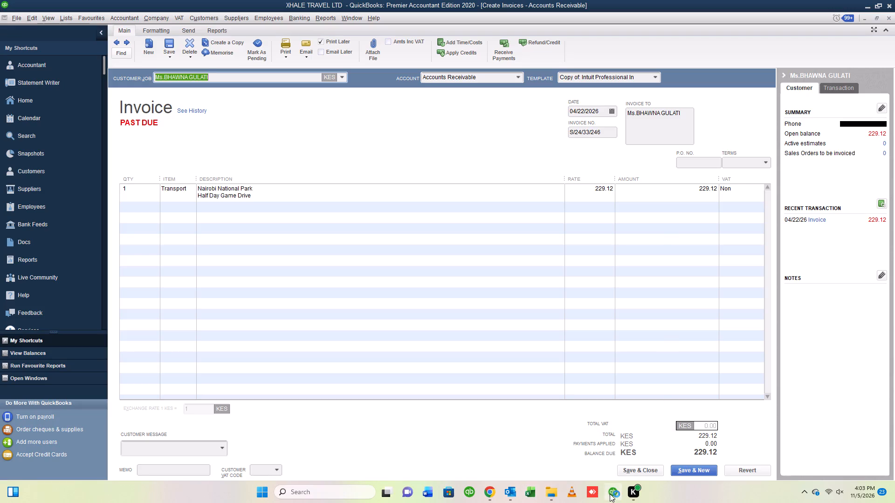
# Switch to the meconnectbills.com sales list in Chrome and go to page 1 to examine the most recent sales entries.
pyautogui.click(493, 494)
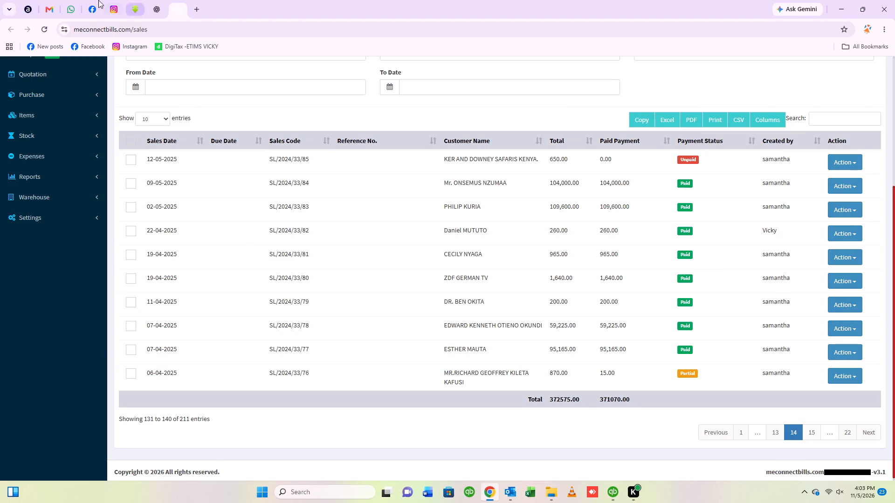
pyautogui.click(159, 10)
pyautogui.click(182, 12)
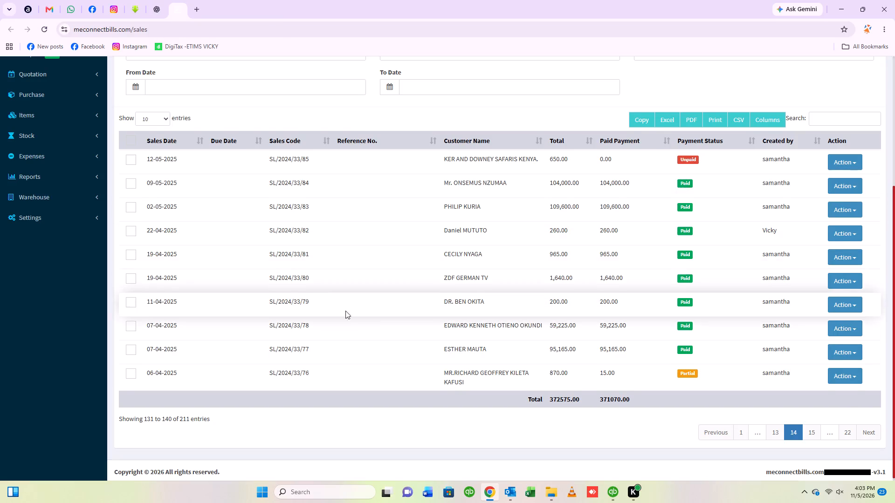
pyautogui.scroll(2, 362, 314)
pyautogui.scroll(-7, 695, 422)
pyautogui.click(738, 433)
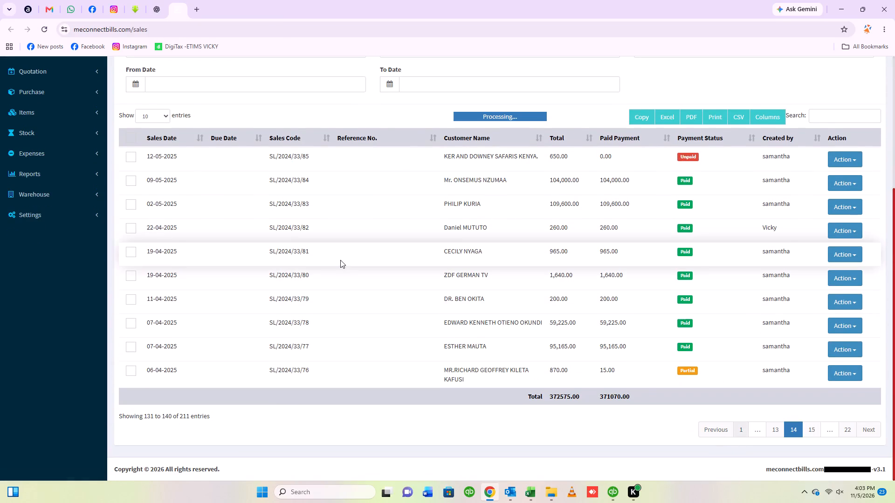
pyautogui.scroll(6, 340, 259)
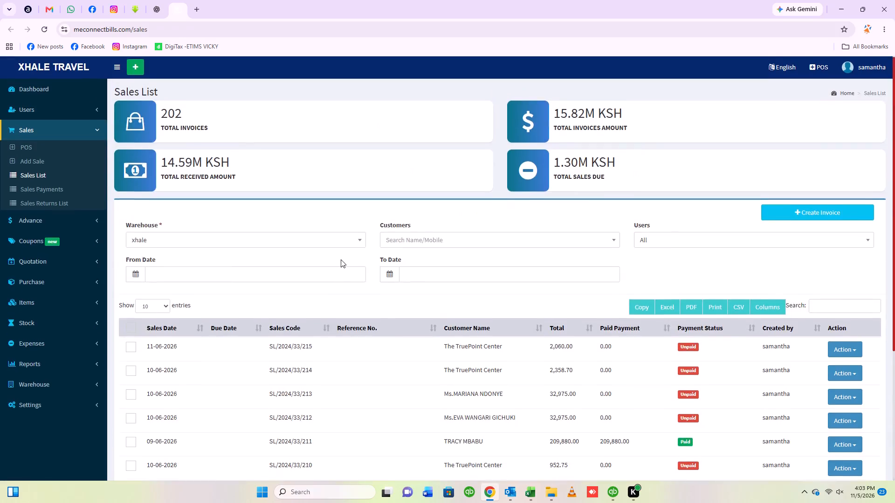
pyautogui.scroll(-11, 441, 307)
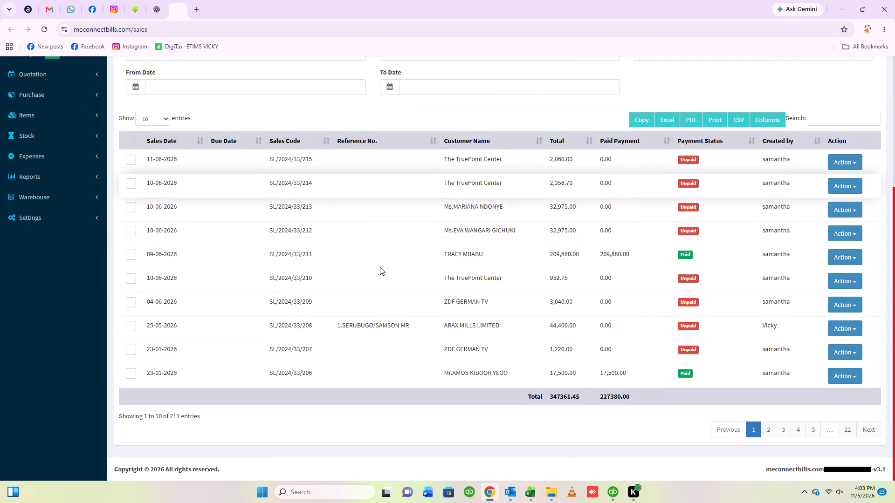
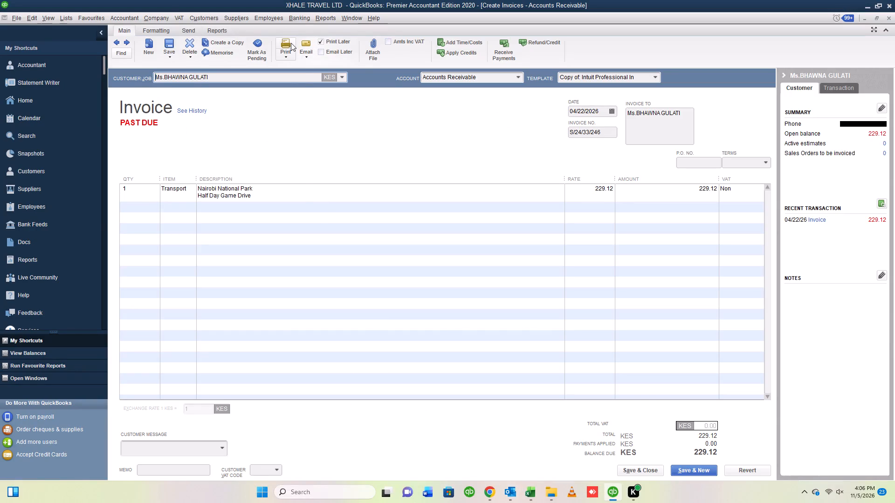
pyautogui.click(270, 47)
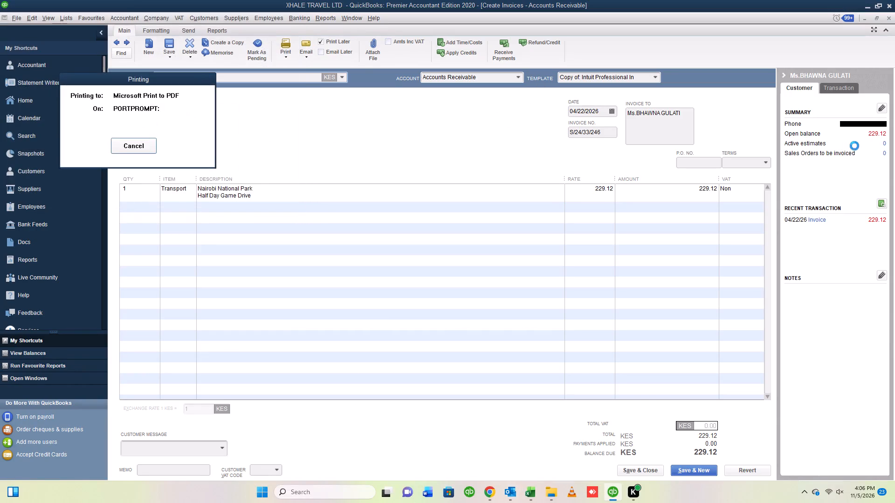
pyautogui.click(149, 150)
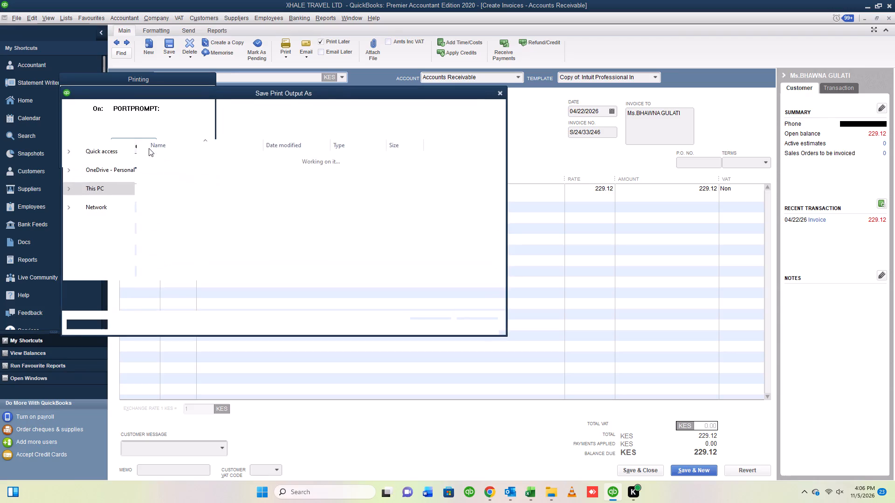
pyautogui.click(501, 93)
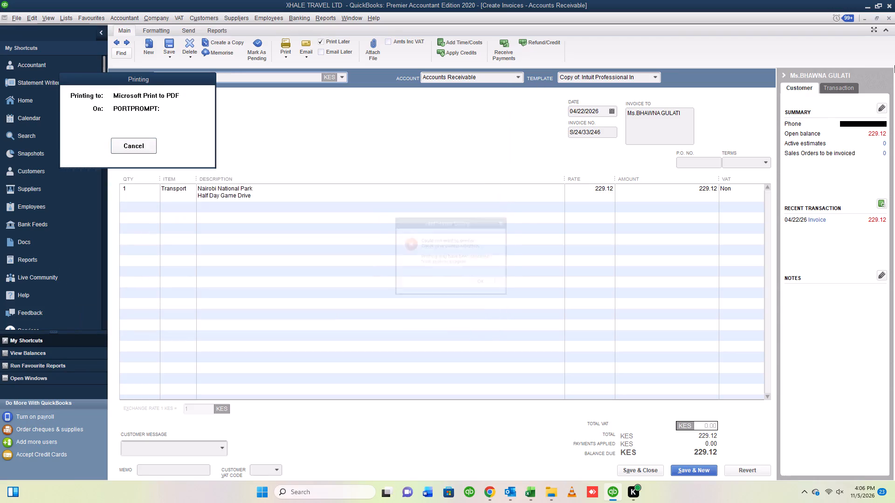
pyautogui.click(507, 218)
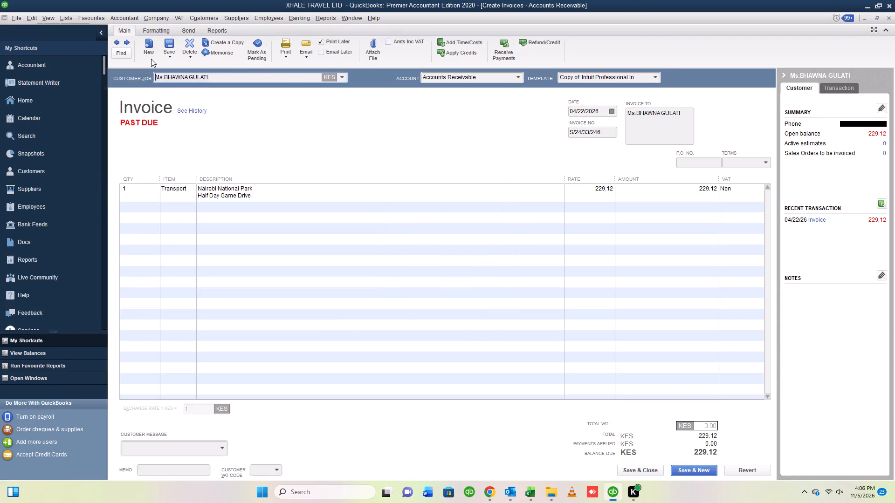
pyautogui.click(203, 17)
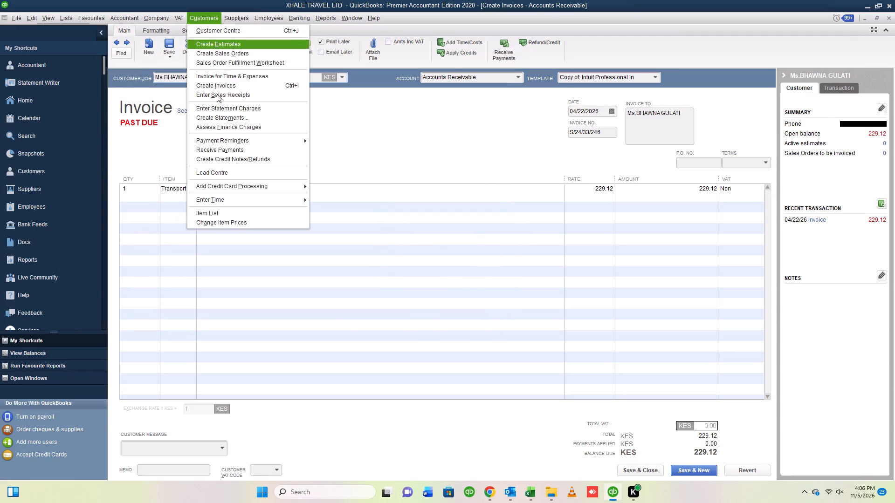
pyautogui.click(217, 150)
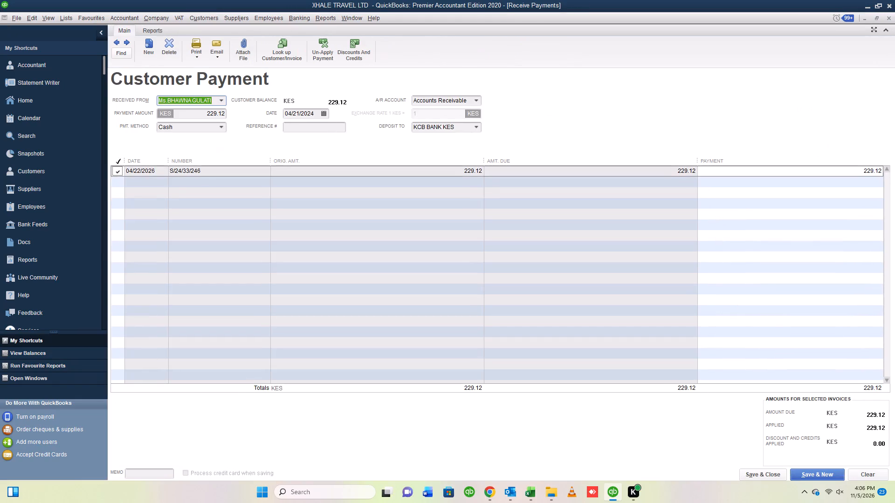
pyautogui.click(298, 125)
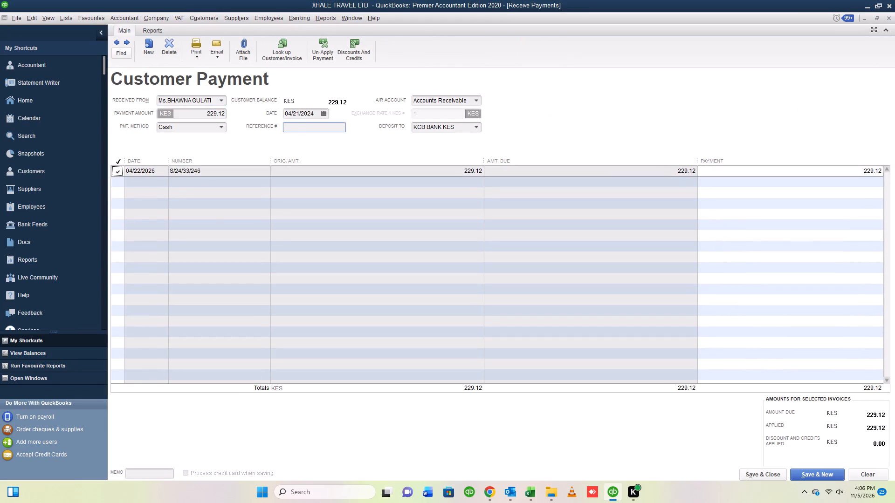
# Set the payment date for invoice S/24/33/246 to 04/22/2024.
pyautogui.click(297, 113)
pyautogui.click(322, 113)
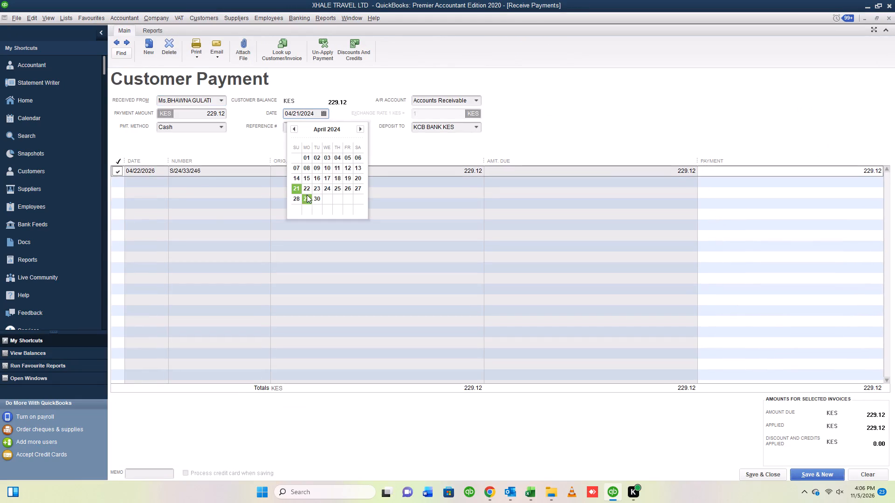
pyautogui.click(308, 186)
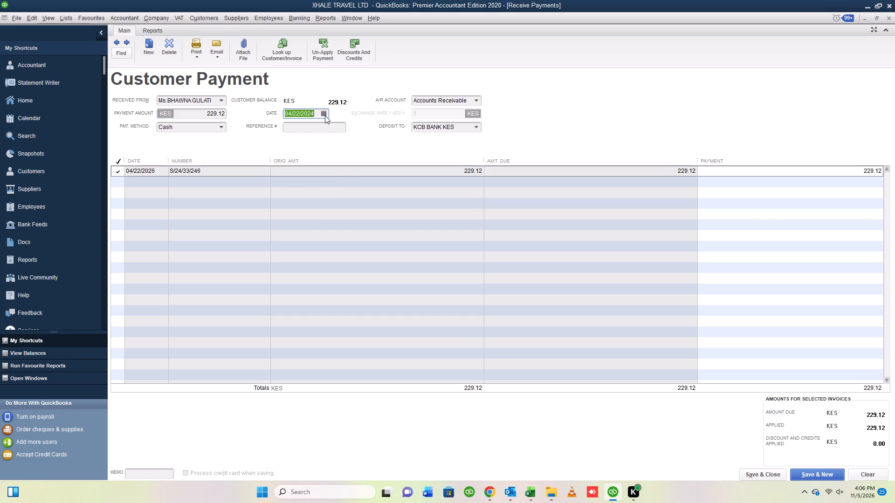
# Set the payment date to 04/22/2026, matching the date of invoice S/24/33/246.
pyautogui.click(325, 114)
pyautogui.tripleClick(358, 129)
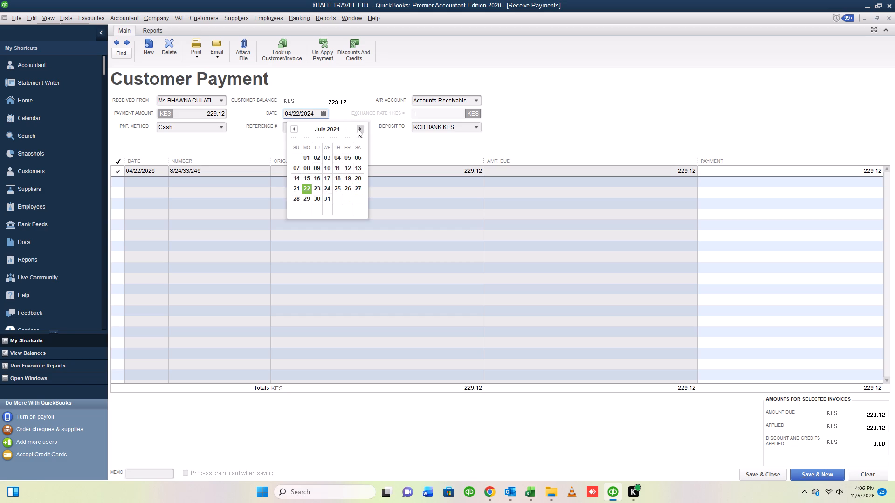
pyautogui.tripleClick(358, 129)
pyautogui.tripleClick(358, 129)
pyautogui.tripleClick(358, 129)
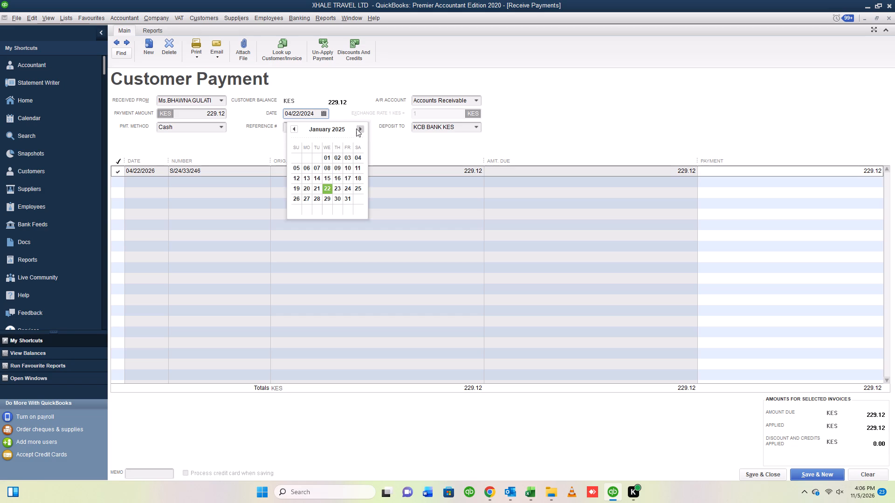
pyautogui.tripleClick(356, 129)
pyautogui.tripleClick(358, 128)
pyautogui.tripleClick(359, 128)
pyautogui.tripleClick(359, 128)
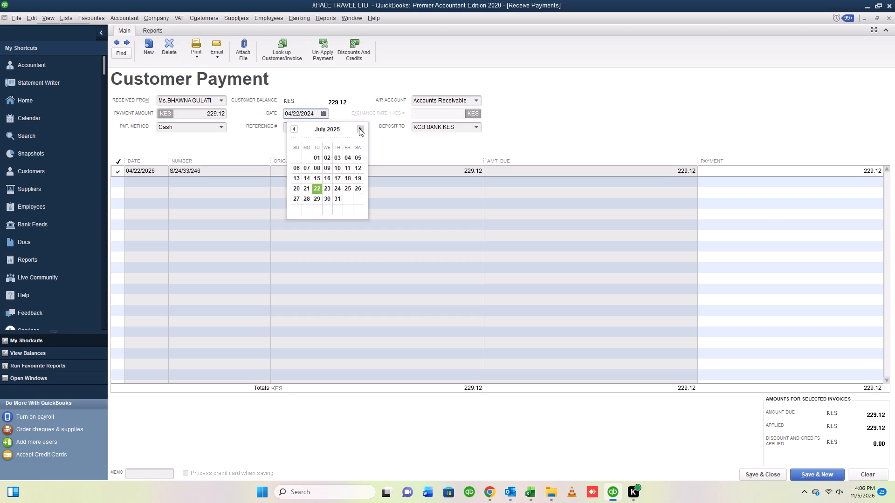
pyautogui.tripleClick(359, 129)
pyautogui.doubleClick(359, 129)
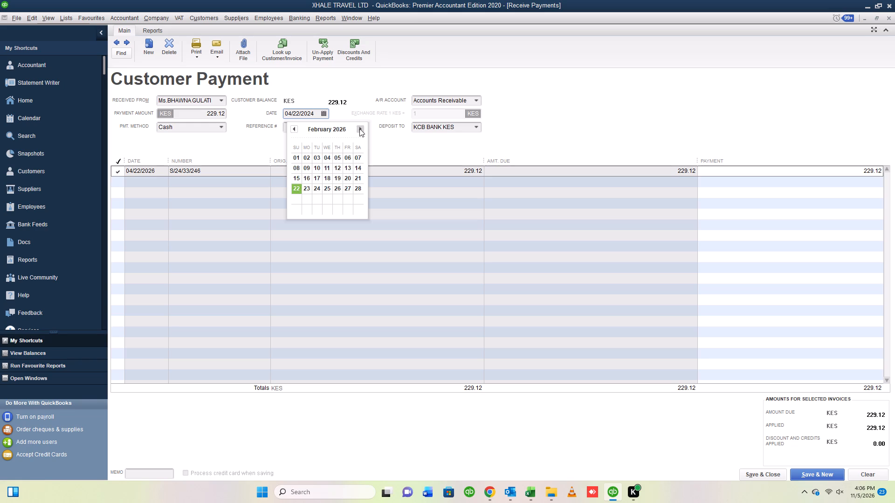
pyautogui.click(296, 130)
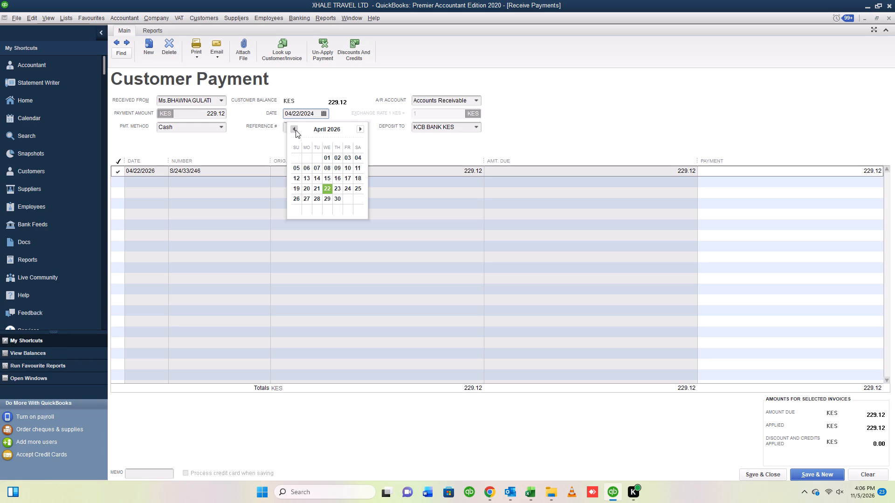
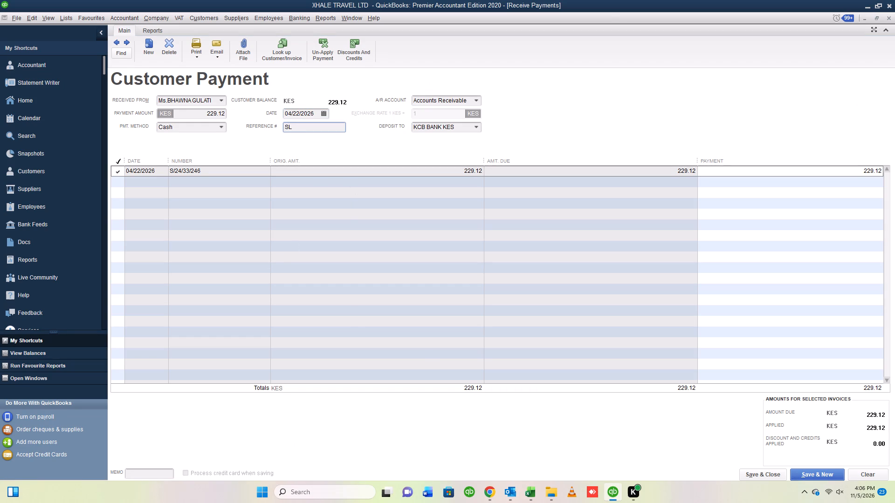
# Complete the payment reference as SL/2024/33246 and save the payment for invoice S/24/33/246.
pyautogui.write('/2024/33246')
pyautogui.click(804, 476)
pyautogui.click(428, 209)
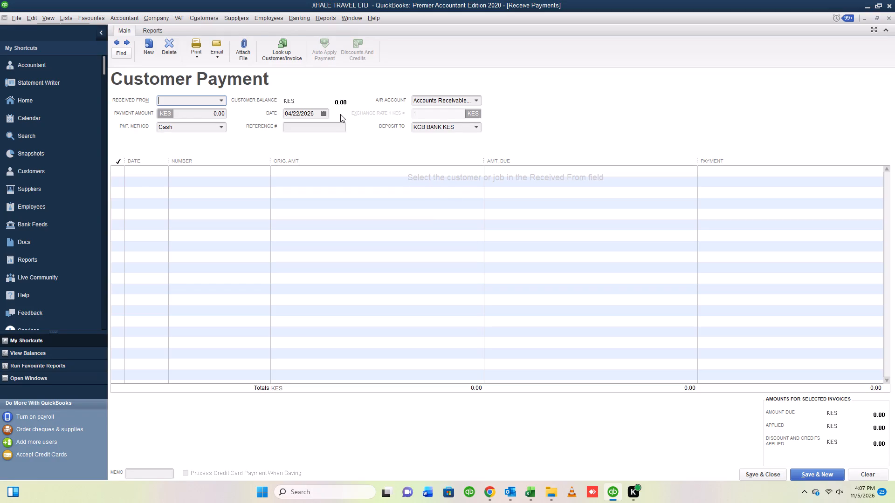
pyautogui.click(888, 18)
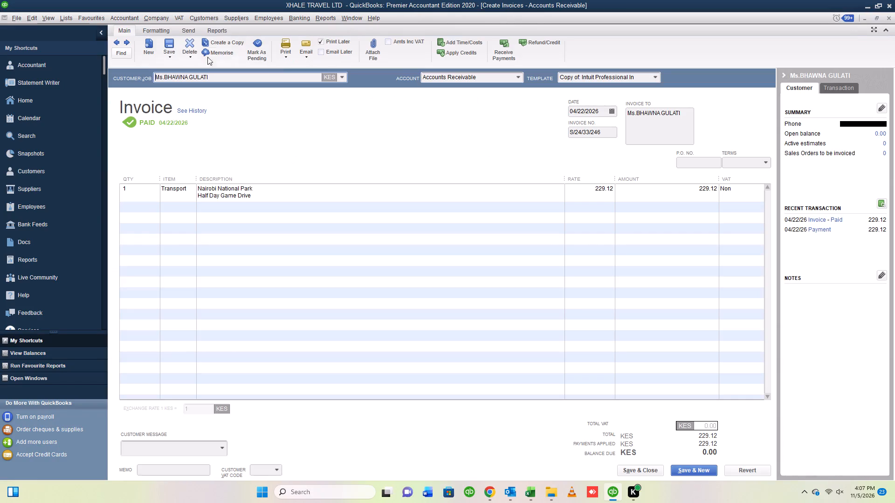
pyautogui.click(890, 18)
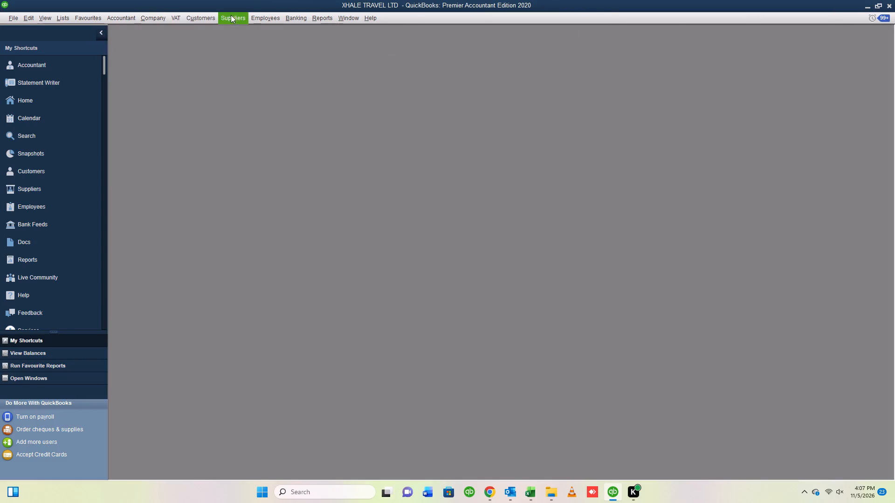
# Open a maximized blank invoice form and begin an invoice search by customer, browsing the customer list.
pyautogui.click(196, 17)
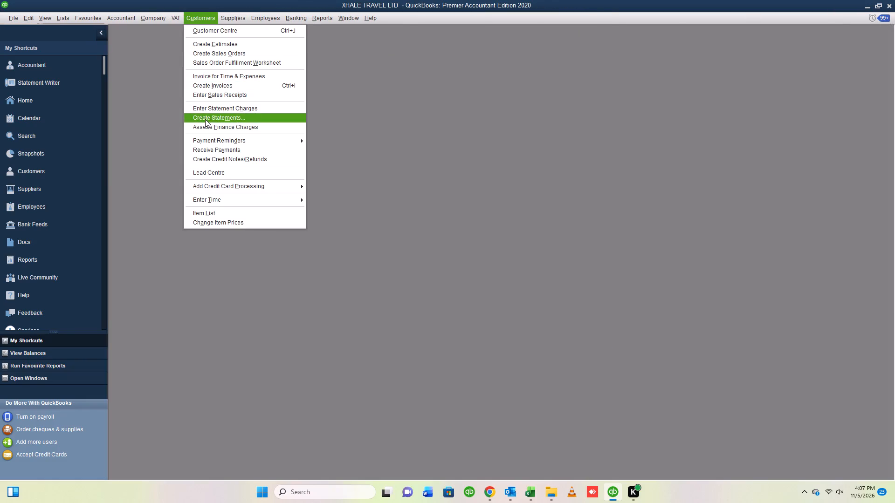
pyautogui.click(197, 81)
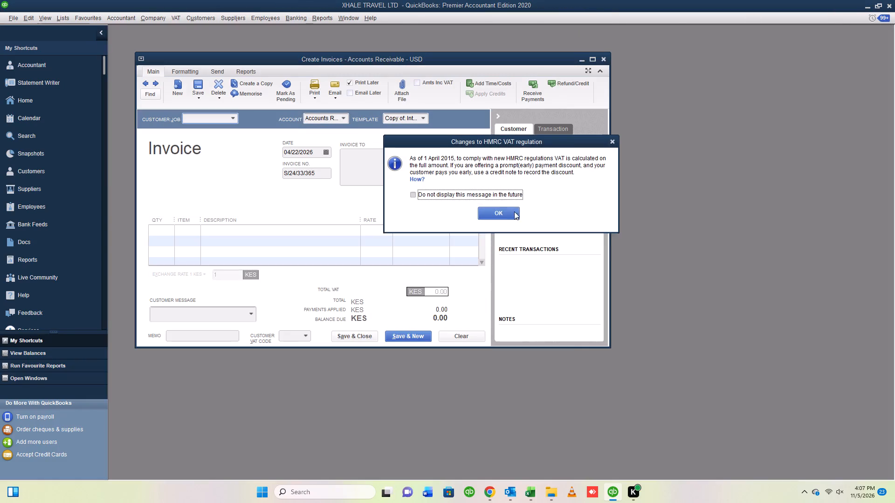
pyautogui.click(502, 207)
pyautogui.click(596, 60)
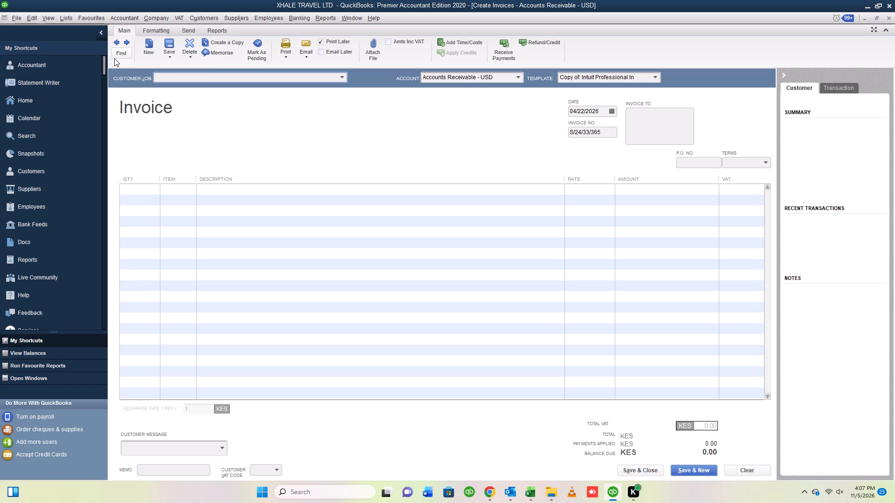
pyautogui.click(117, 54)
pyautogui.click(146, 34)
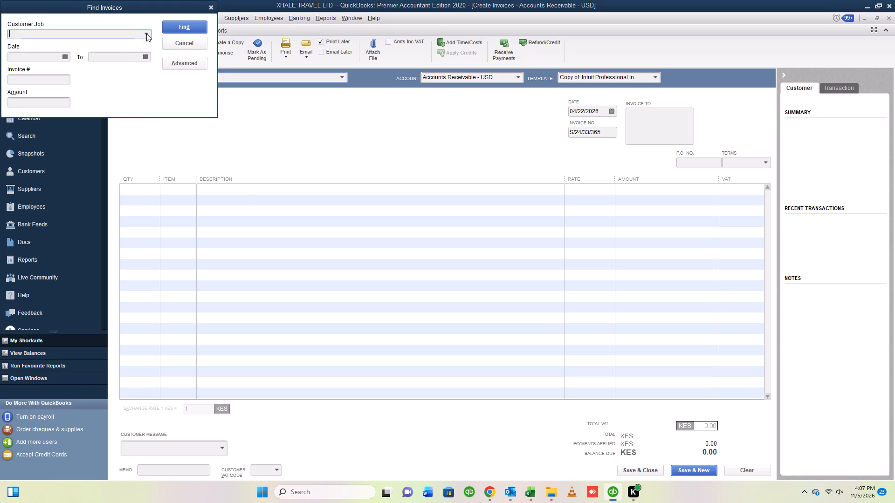
pyautogui.scroll(-1, 55, 188)
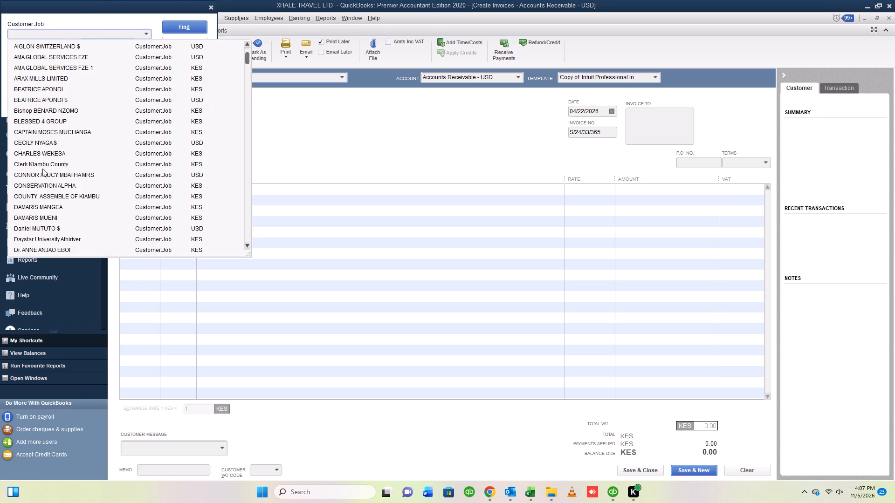
# Find the invoices of customer COUNTY ASSEMBLE OF KIAMBU and open invoice S/24/33/247 dated 04/24/2026.
pyautogui.click(49, 195)
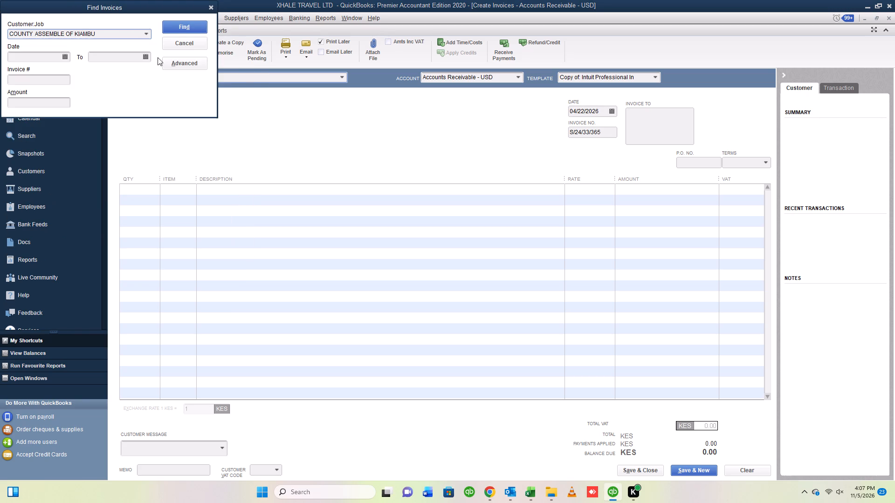
pyautogui.click(176, 25)
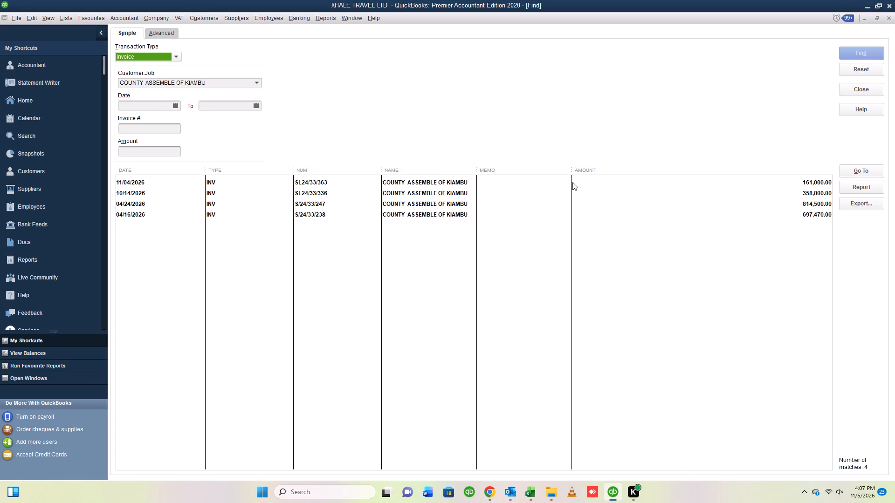
pyautogui.click(815, 202)
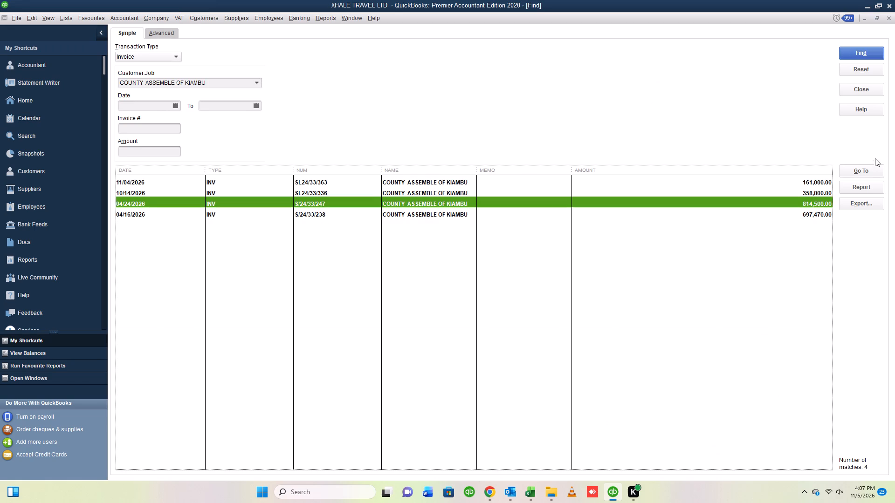
pyautogui.click(865, 172)
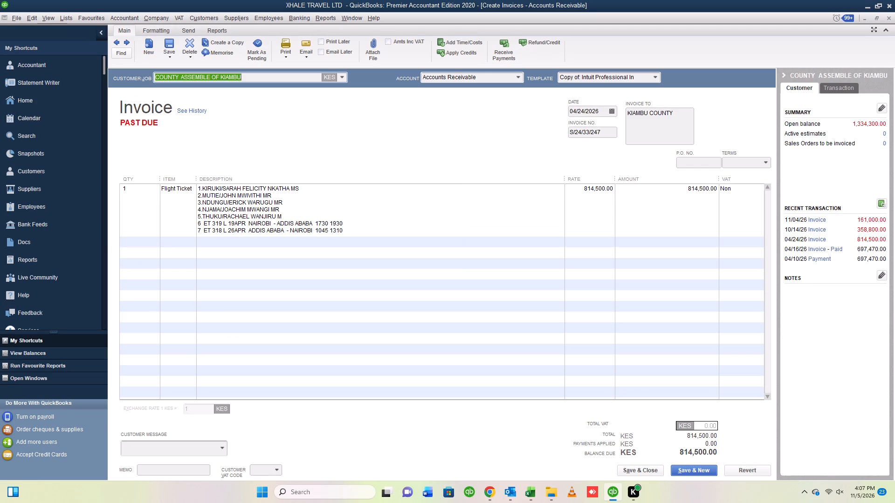
# Check the meconnectbills.com sales list in Chrome, then return to the open COUNTY ASSEMBLE OF KIAMBU invoice in QuickBooks.
pyautogui.click(530, 491)
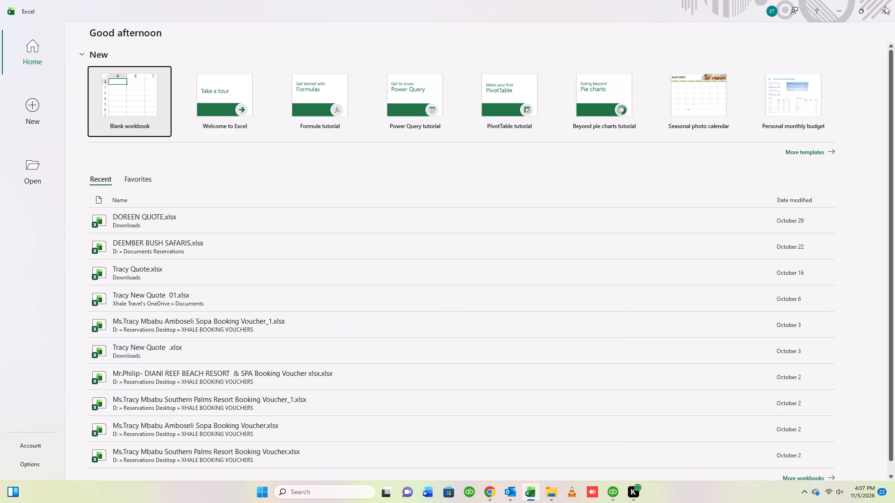
pyautogui.click(887, 12)
pyautogui.click(491, 497)
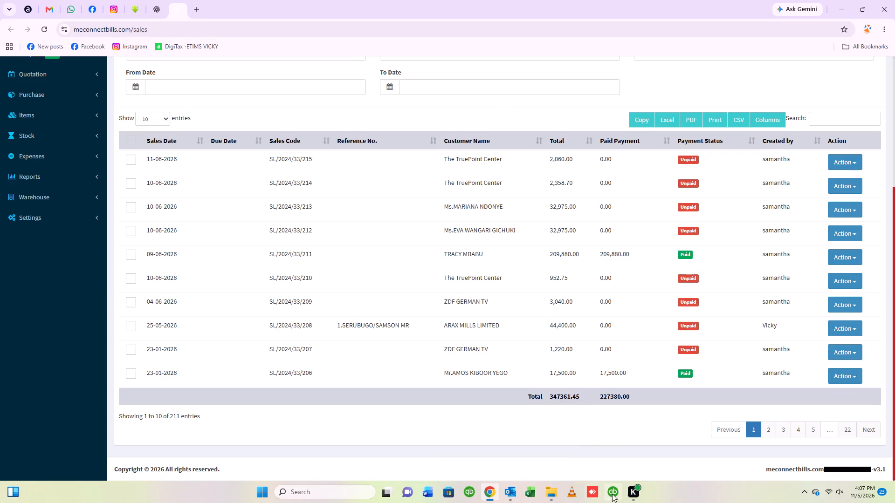
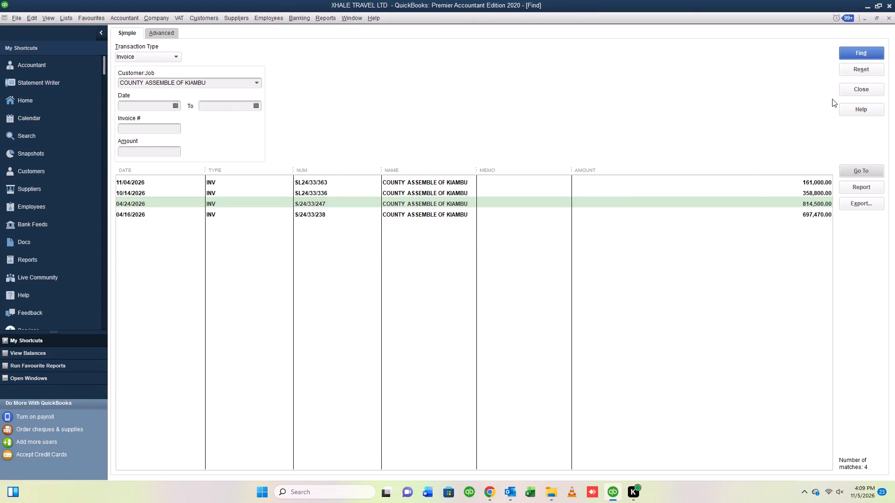
# Close the invoice search results for COUNTY ASSEMBLE OF KIAMBU and open a blank invoice form.
pyautogui.click(844, 88)
pyautogui.click(201, 15)
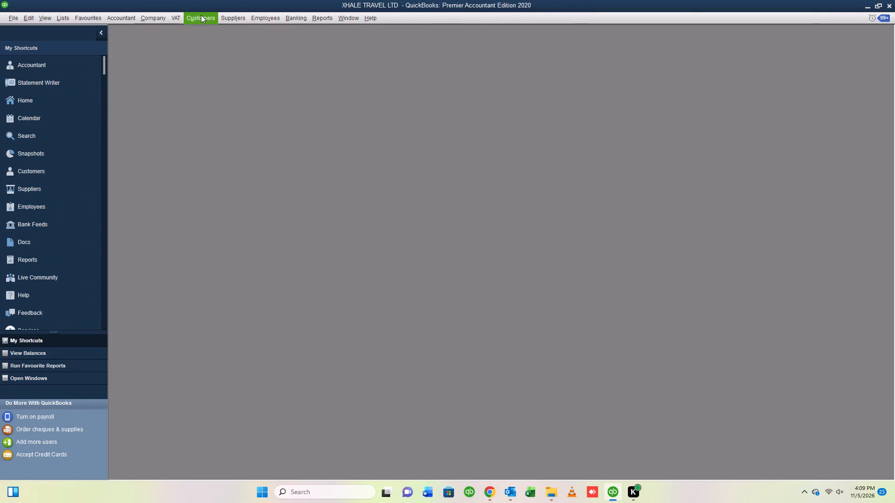
pyautogui.click(214, 85)
pyautogui.click(507, 211)
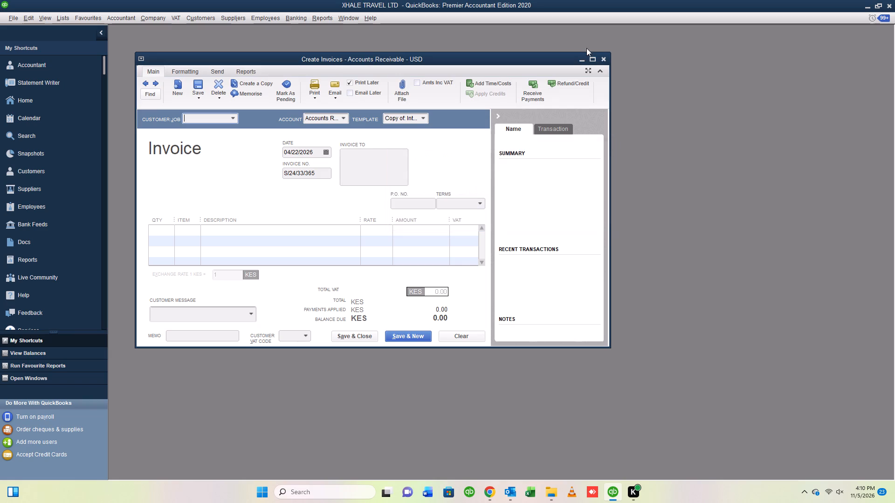
# Maximize the Create Invoices window and open the invoice search.
pyautogui.click(594, 56)
pyautogui.click(119, 55)
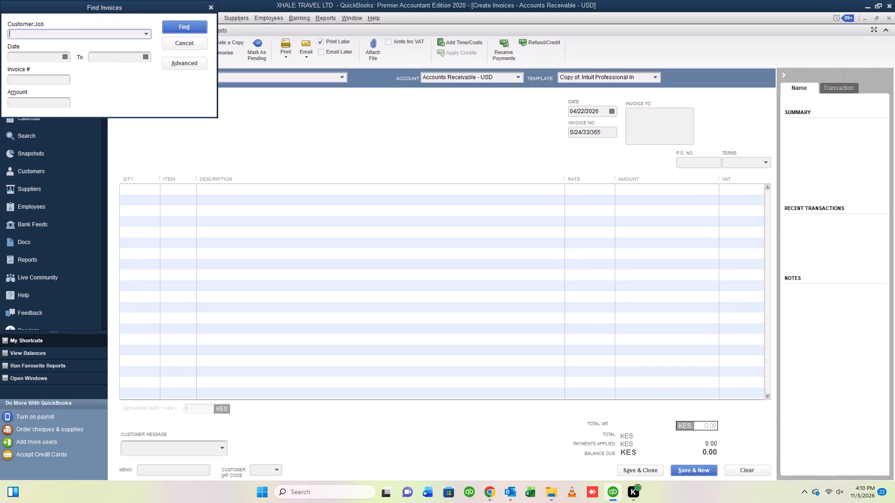
# Find the invoices of the individual customer whose name starts with Ms.SOPHIA.
pyautogui.click(147, 34)
pyautogui.scroll(-5, 43, 231)
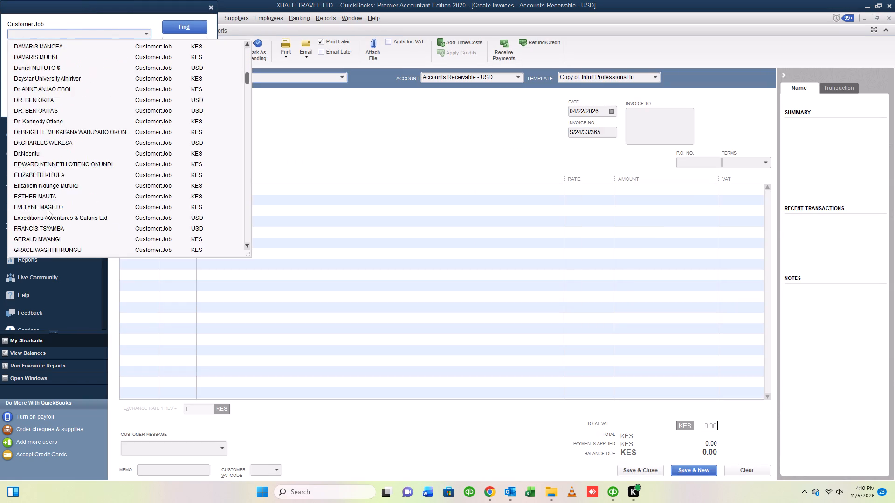
pyautogui.scroll(-20, 48, 210)
pyautogui.scroll(-6, 48, 210)
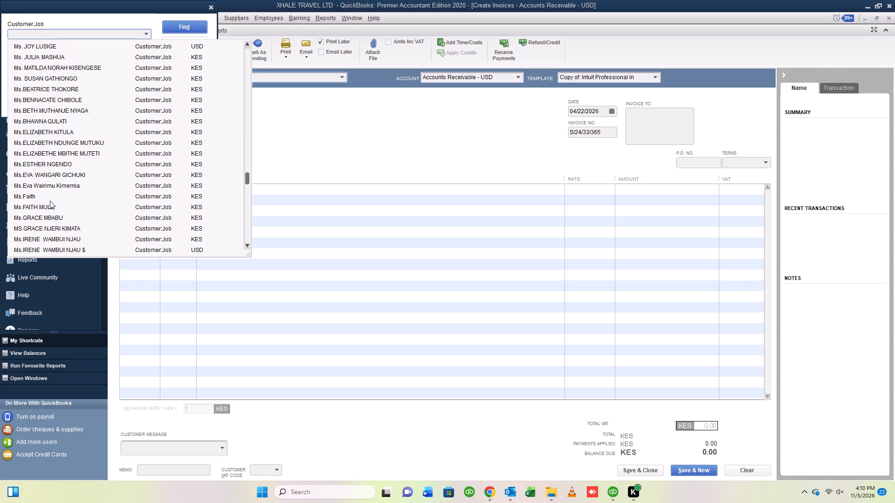
pyautogui.scroll(-6, 50, 201)
pyautogui.click(43, 207)
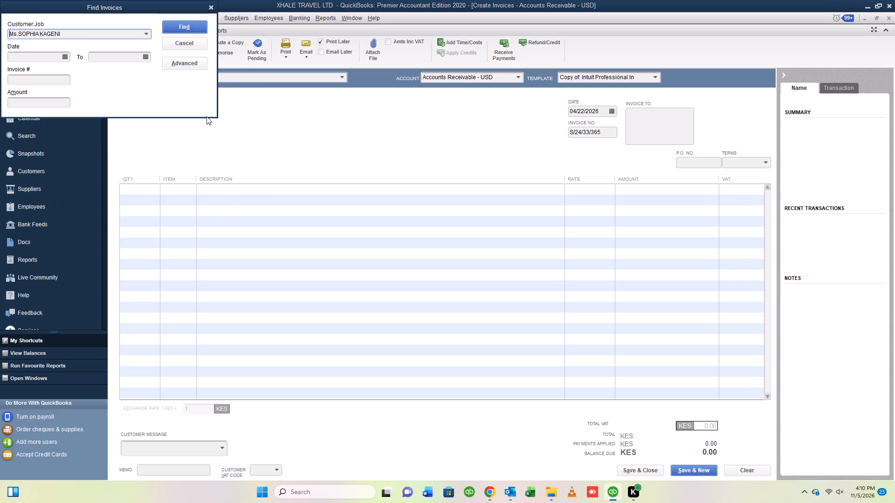
pyautogui.click(201, 26)
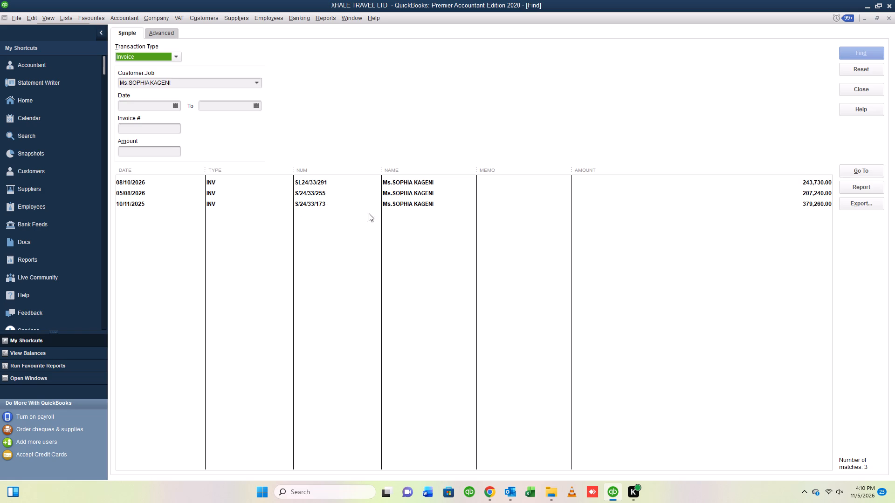
pyautogui.click(817, 204)
pyautogui.click(854, 173)
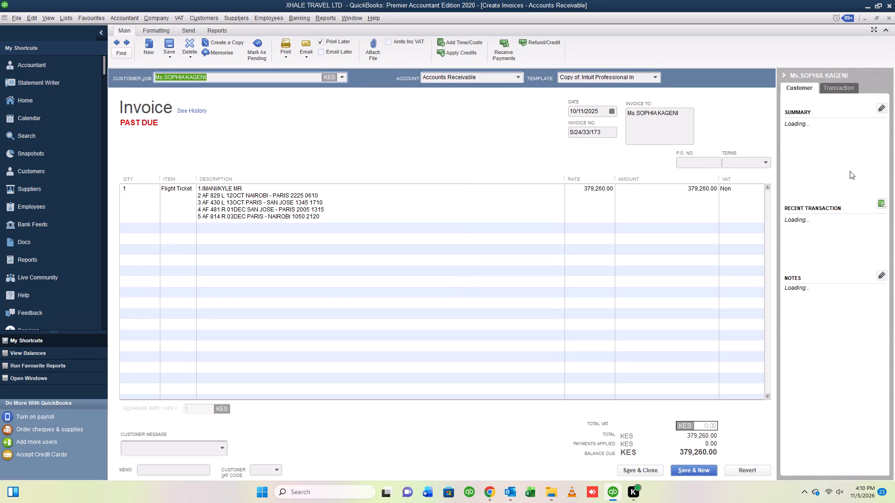
pyautogui.click(888, 20)
pyautogui.click(821, 192)
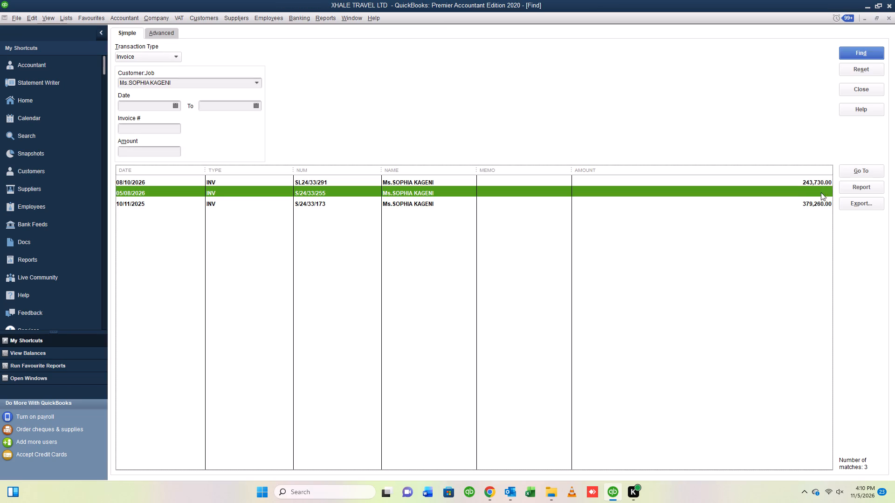
pyautogui.click(860, 172)
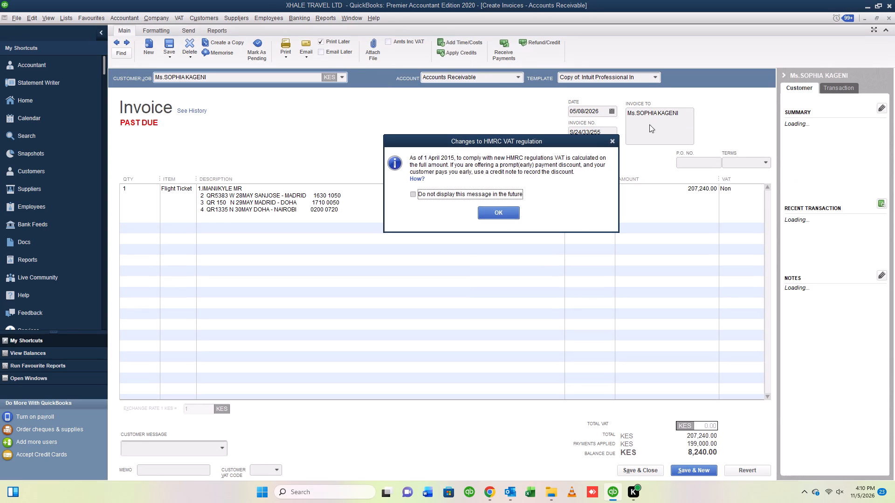
pyautogui.click(497, 217)
pyautogui.click(891, 15)
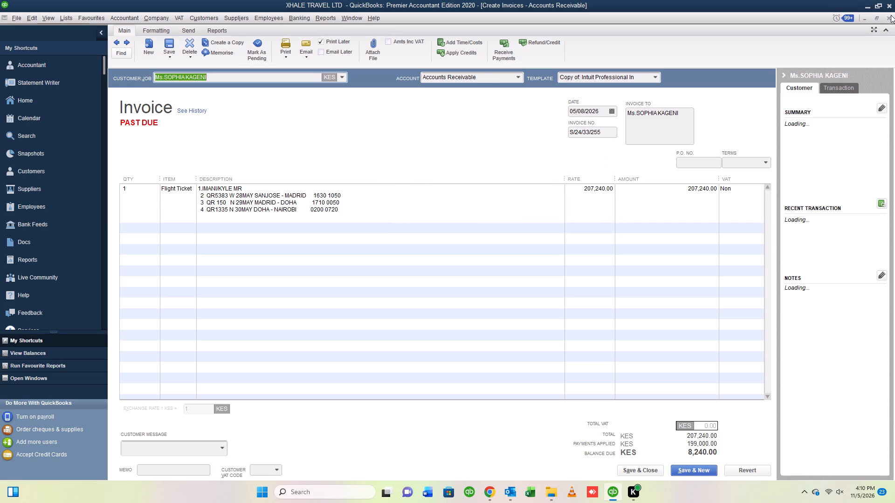
pyautogui.click(809, 182)
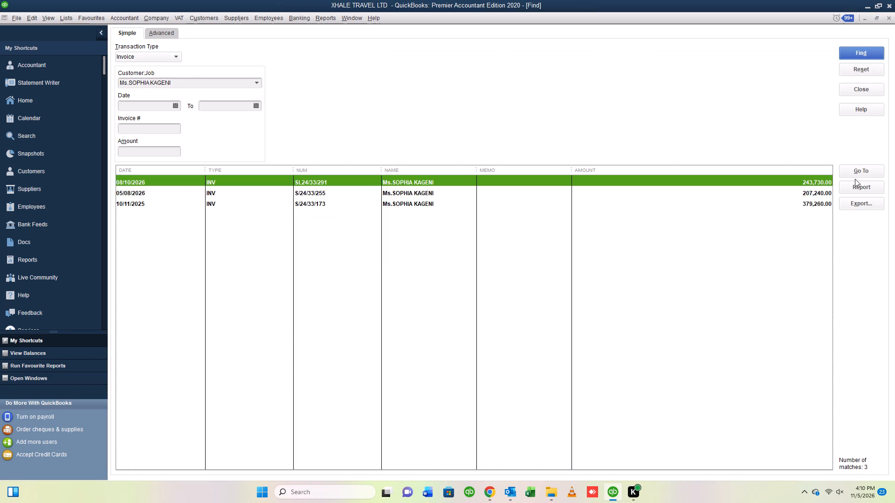
pyautogui.click(858, 171)
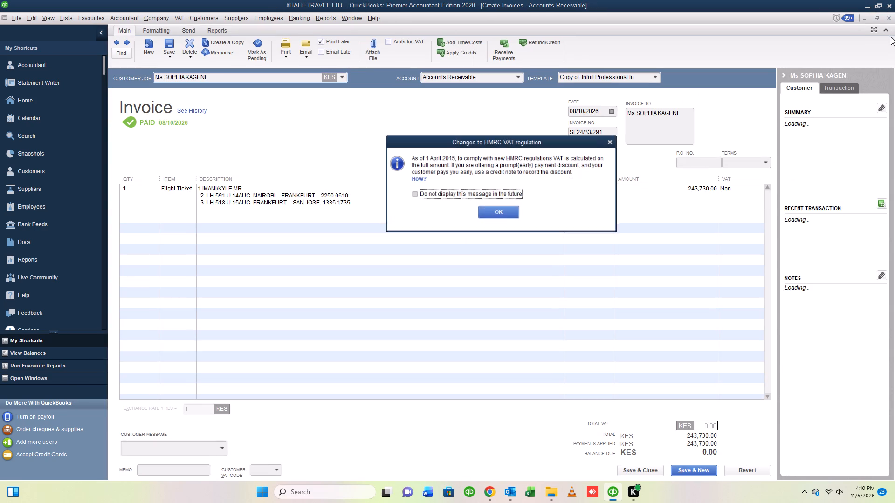
pyautogui.click(498, 214)
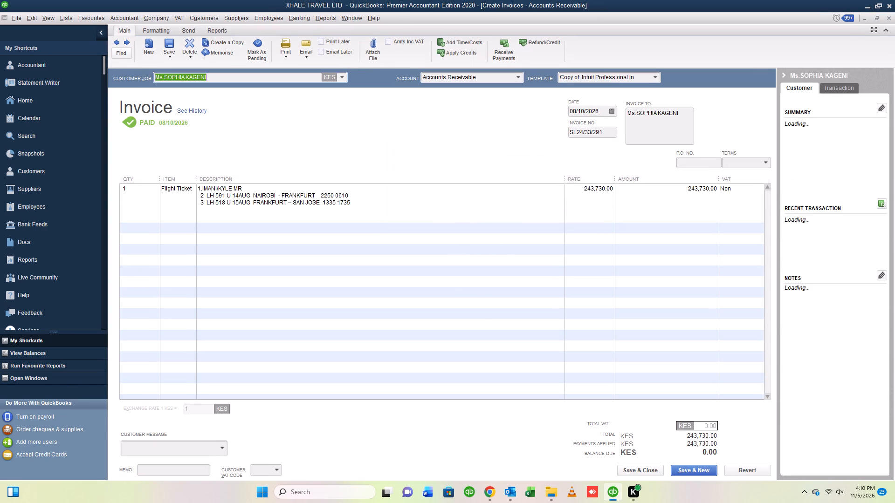
pyautogui.click(889, 21)
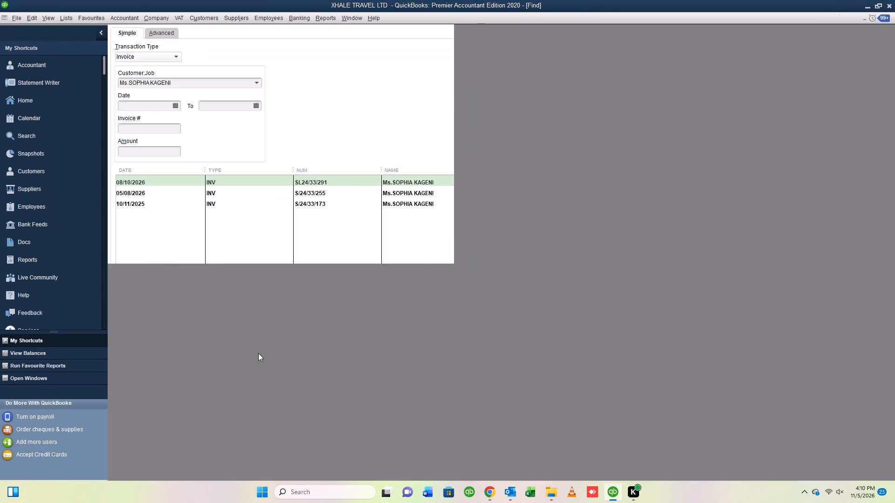
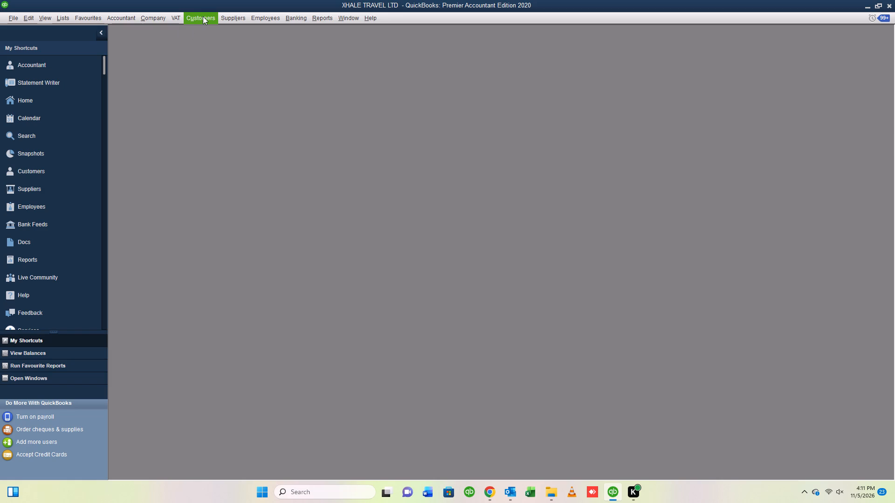
# Open a blank invoice form, dismiss the VAT regulation notice and maximize the Create Invoices window.
pyautogui.click(203, 16)
pyautogui.click(215, 88)
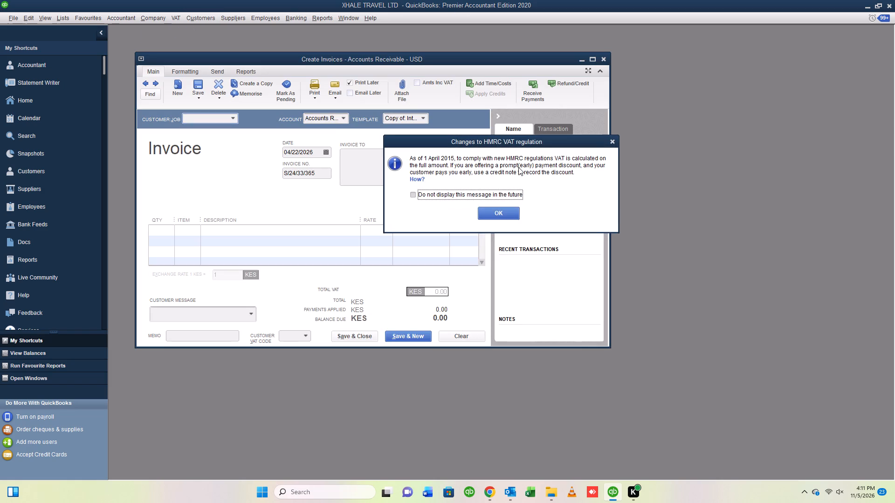
pyautogui.click(500, 211)
pyautogui.click(592, 56)
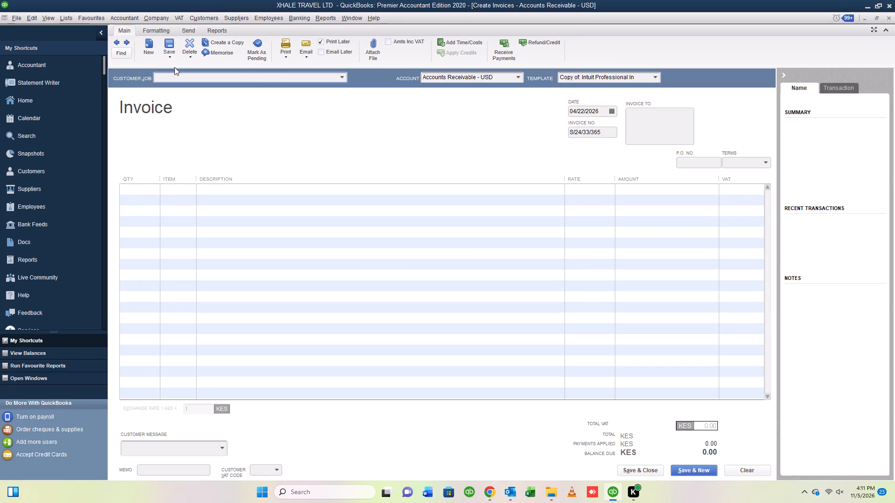
# Find the invoices of customer The TruePoint Center $ and open invoice S/24/33/267 dated 06/10/2026.
pyautogui.click(124, 56)
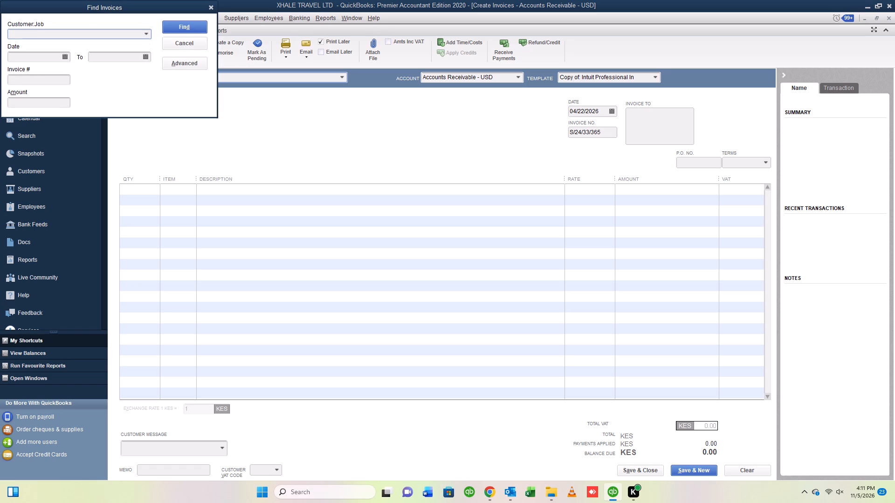
pyautogui.click(88, 34)
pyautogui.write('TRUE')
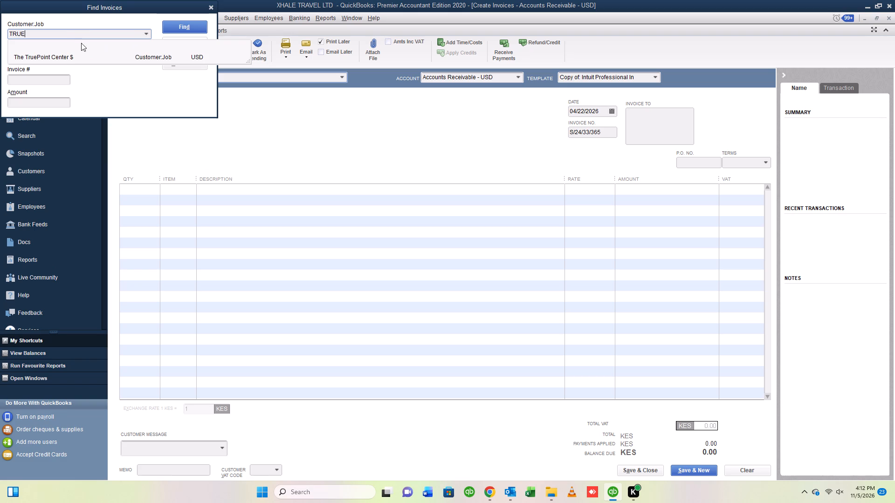
pyautogui.click(62, 57)
pyautogui.click(189, 22)
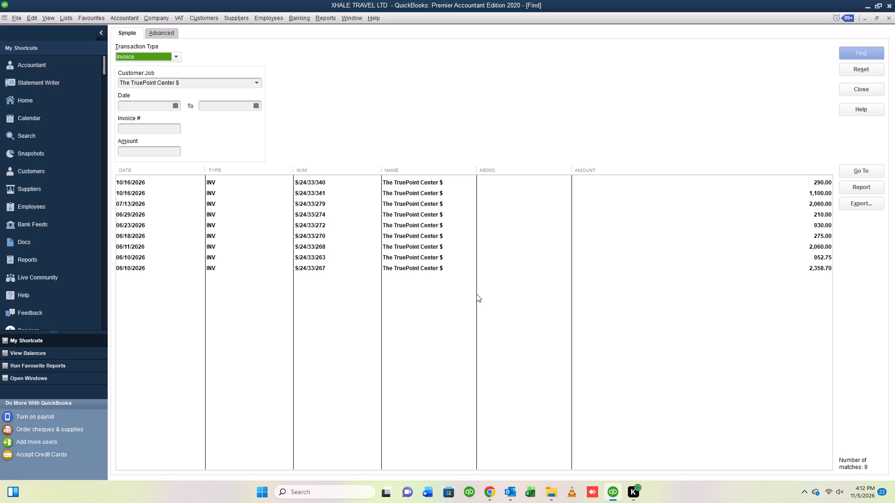
pyautogui.click(816, 266)
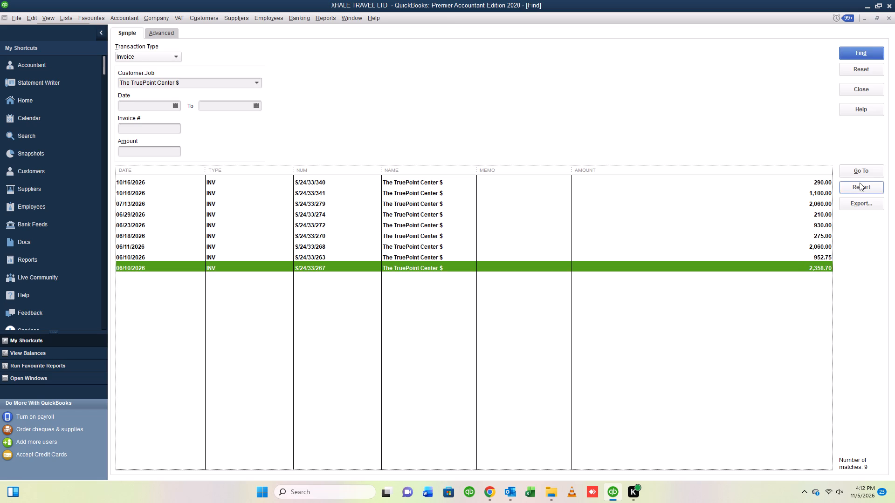
pyautogui.click(860, 170)
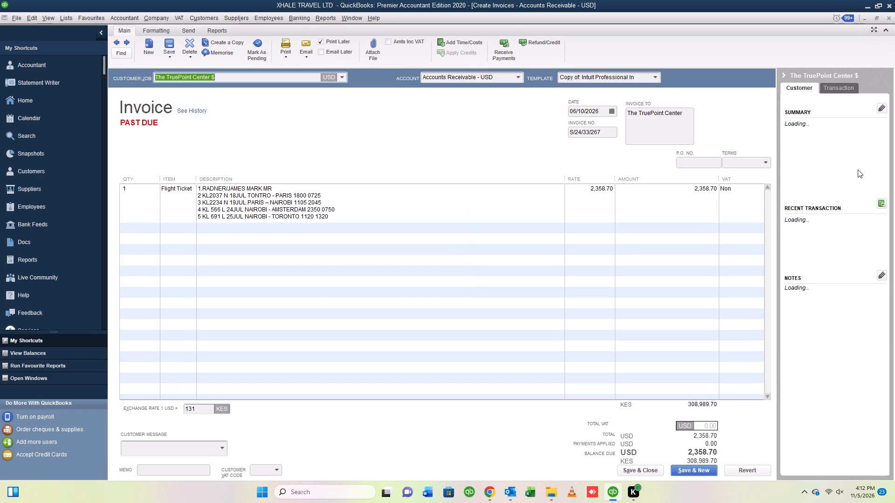